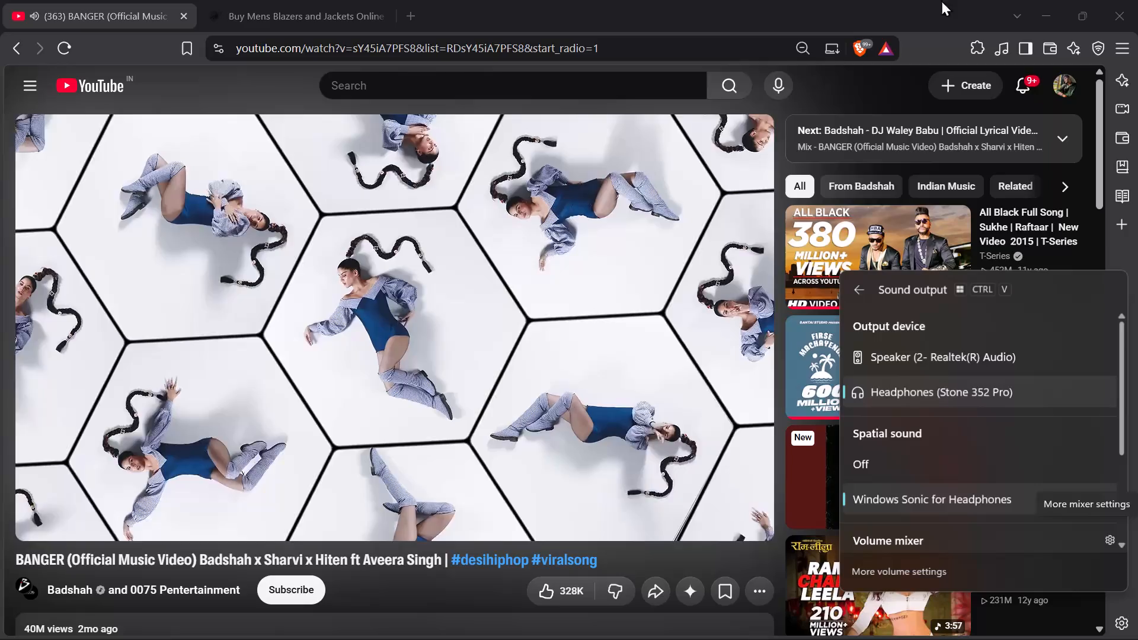
# Look through the recommended music videos and comments on the YouTube page.
pyautogui.click(668, 561)
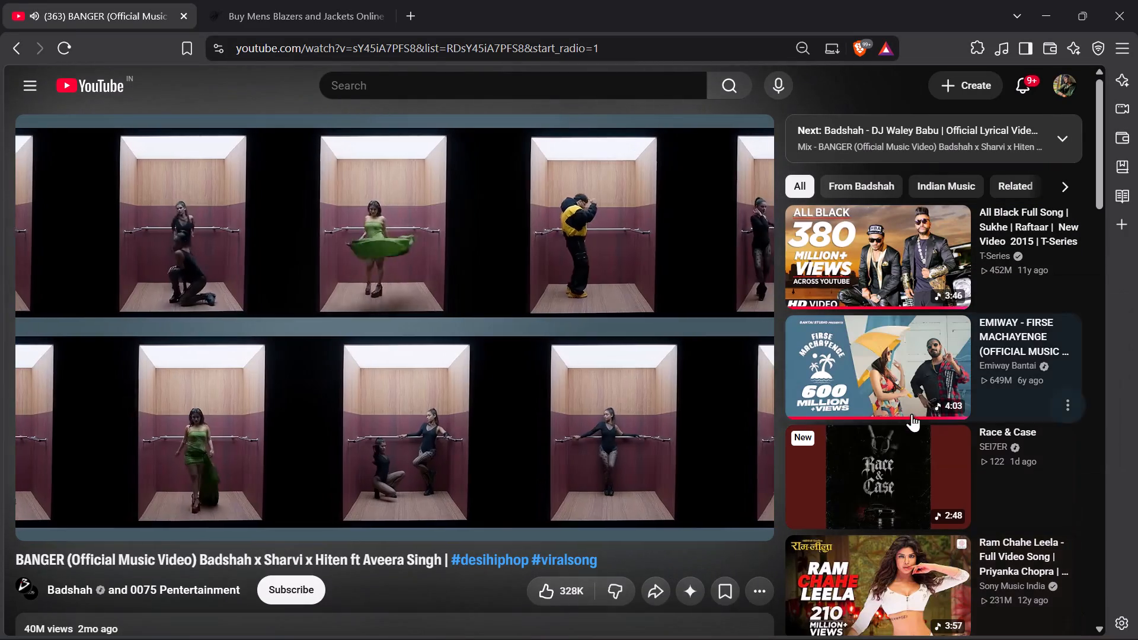
pyautogui.scroll(-1, 915, 371)
pyautogui.scroll(-1, 896, 424)
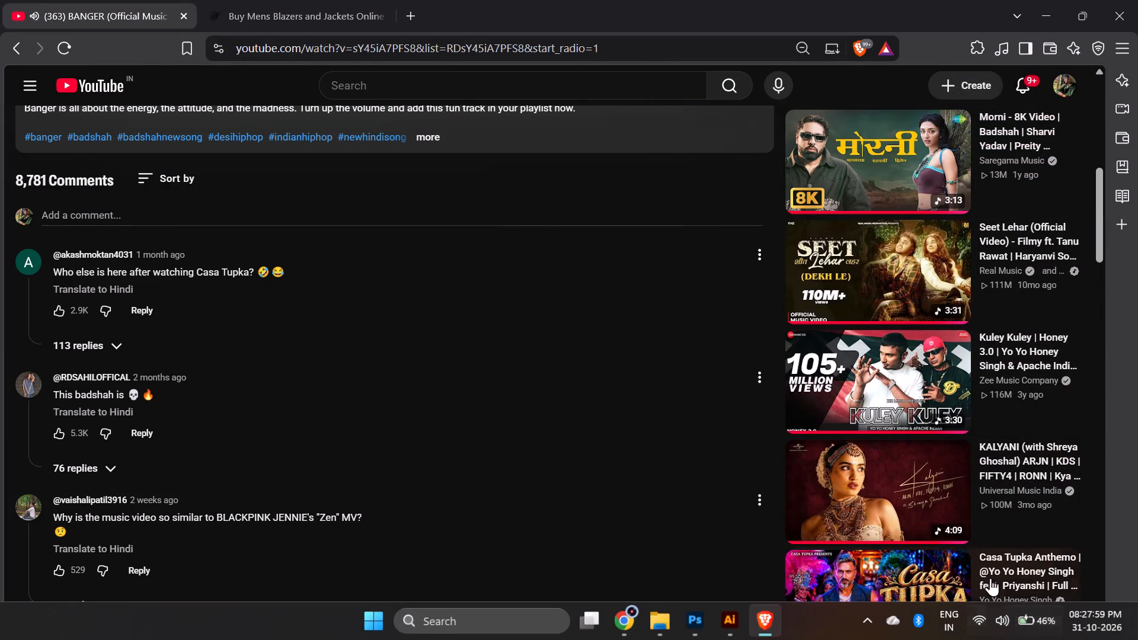
pyautogui.scroll(-2, 883, 491)
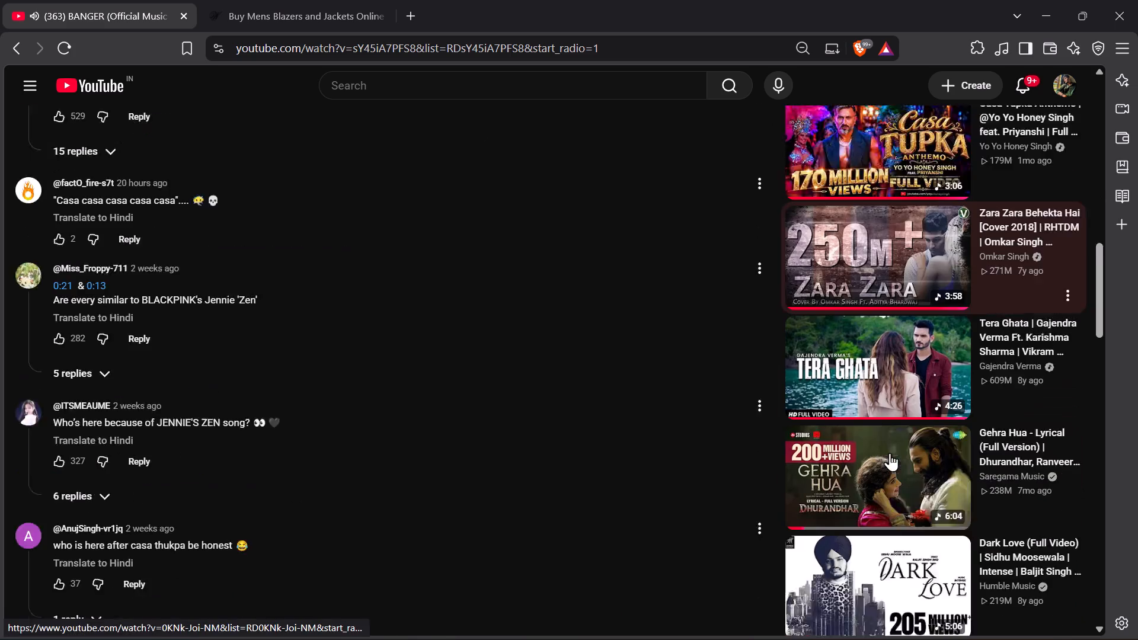
pyautogui.scroll(-1, 890, 453)
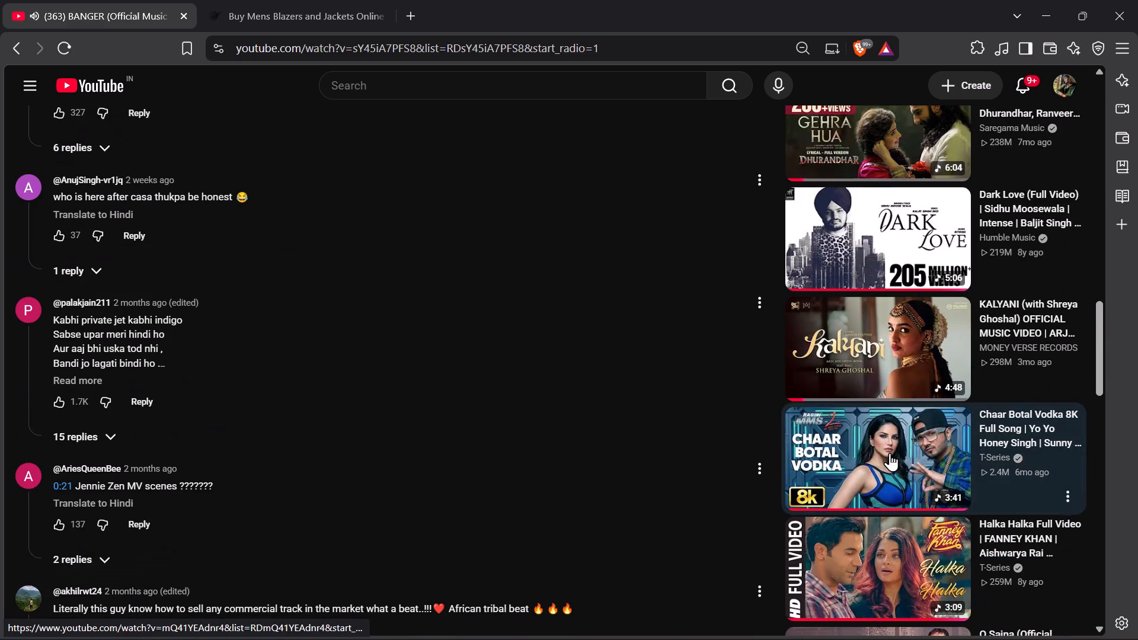
pyautogui.scroll(-1, 890, 452)
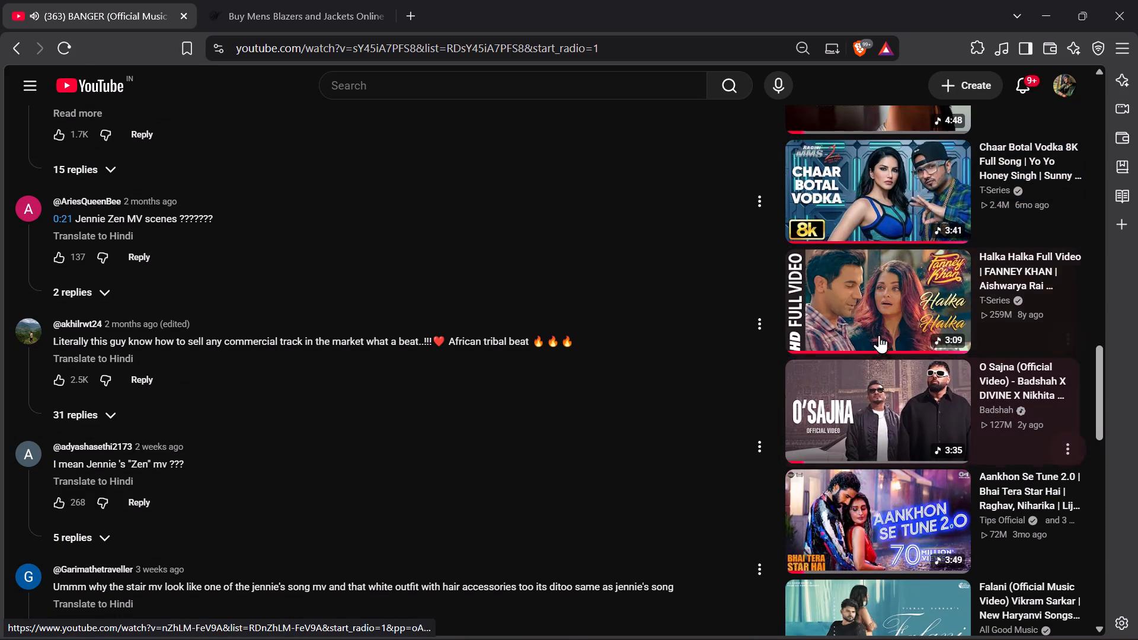
pyautogui.scroll(-1, 890, 342)
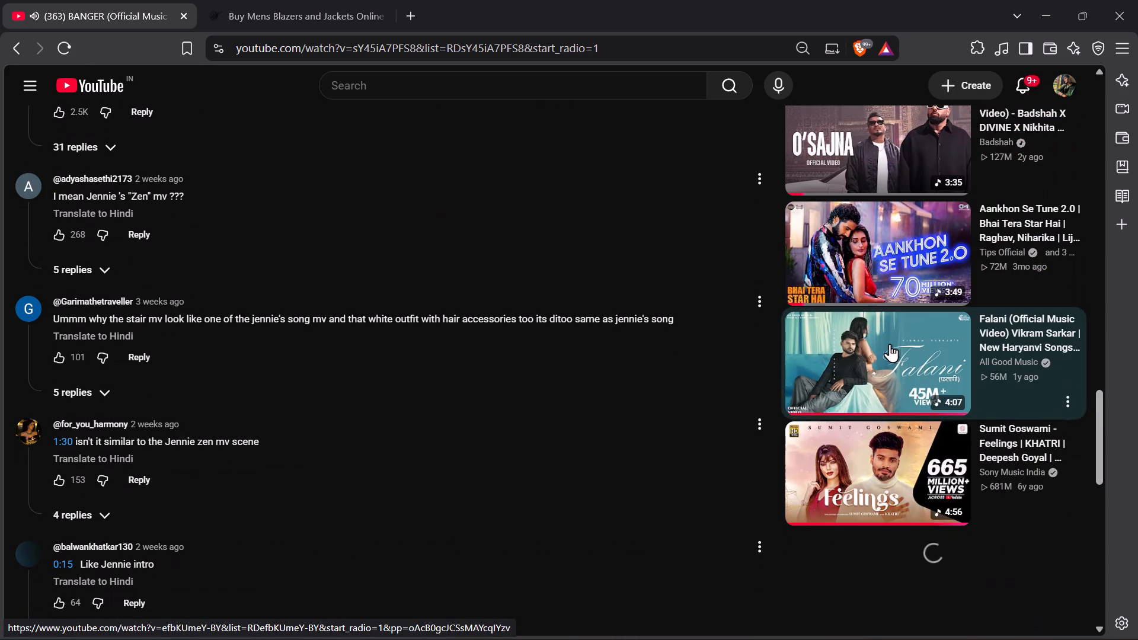
pyautogui.scroll(-2, 890, 344)
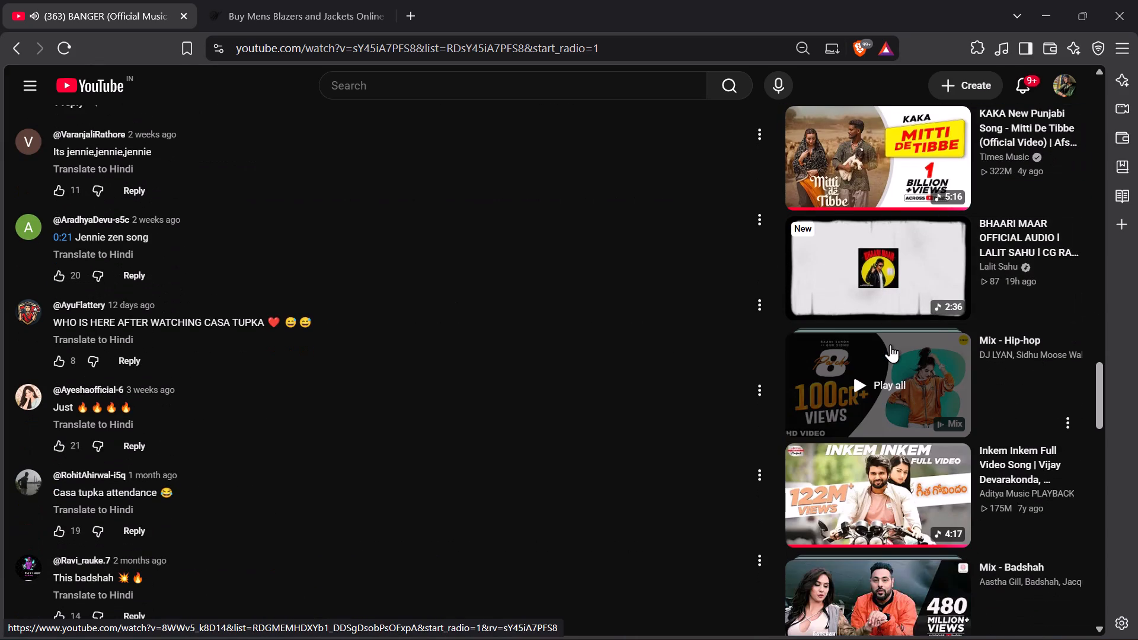
pyautogui.scroll(-1, 893, 322)
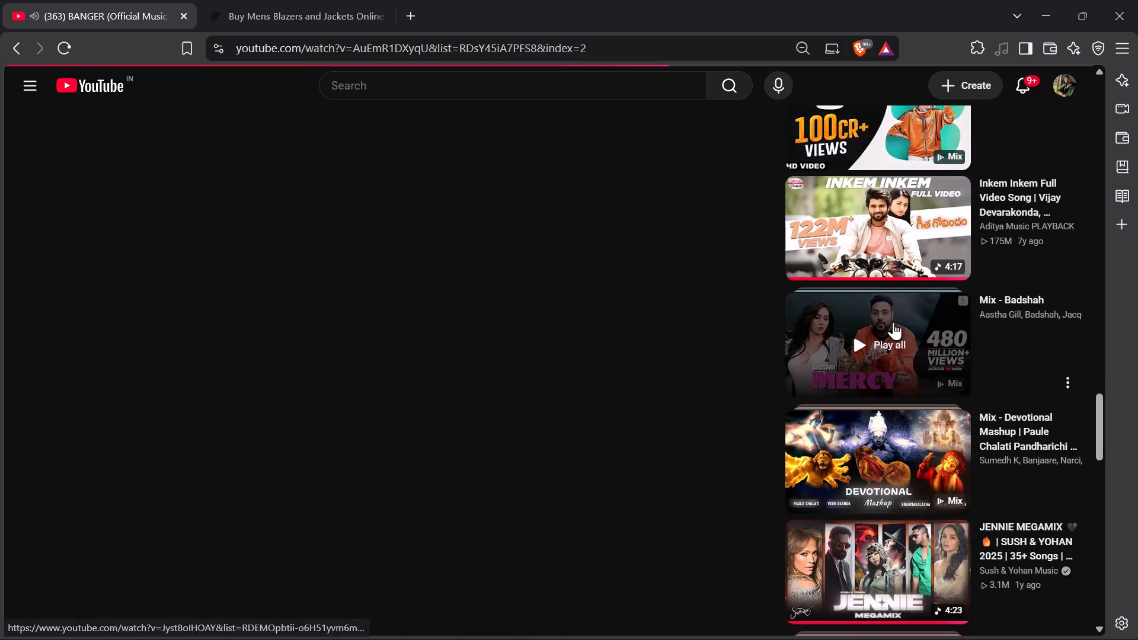
pyautogui.scroll(-4, 908, 351)
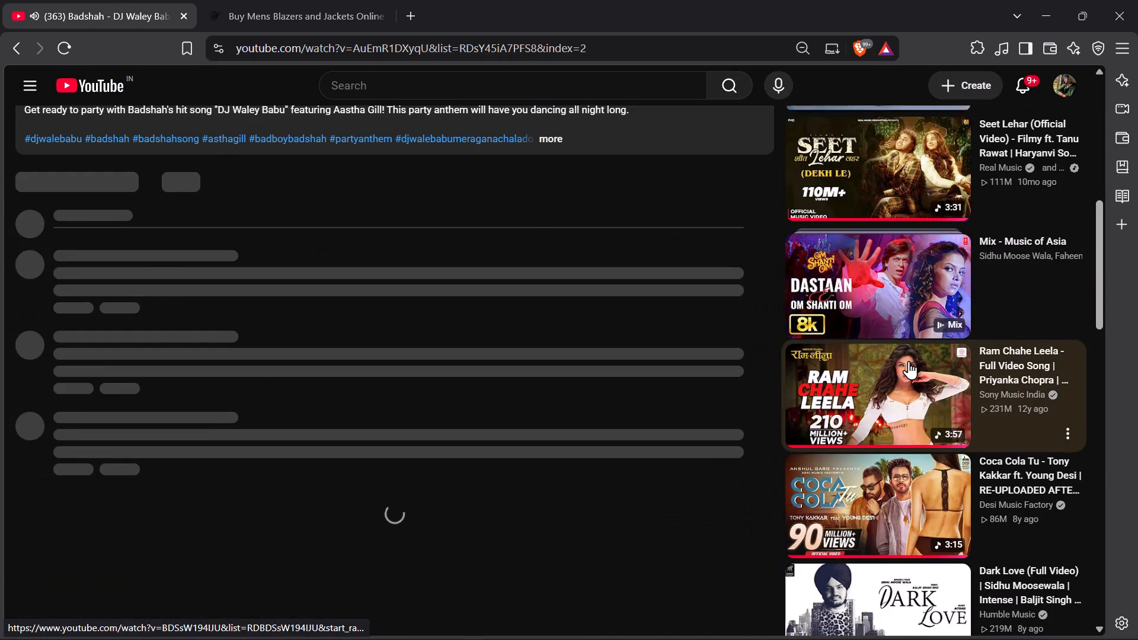
pyautogui.scroll(1, 909, 347)
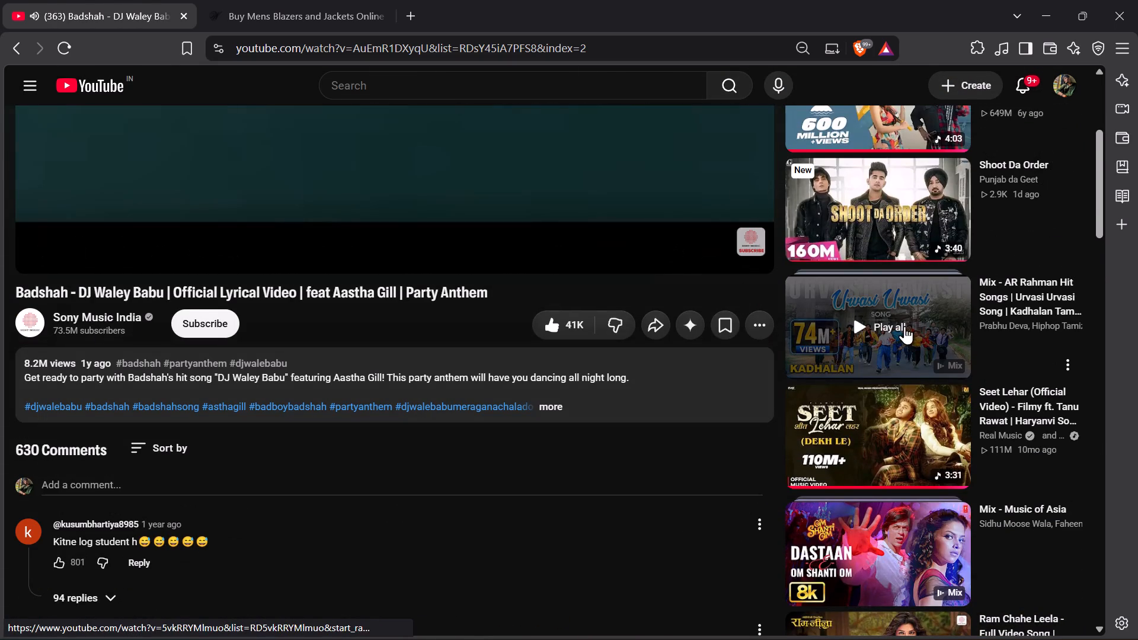
# Switch to Photoshop and look over the DARKSIDE coffee pouch design in Front.psb.
pyautogui.hotkey('alt', 'Tab')
pyautogui.press('space')
pyautogui.press('space')
pyautogui.press('space')
pyautogui.press('space')
pyautogui.press('space')
pyautogui.press('space')
pyautogui.press('space')
pyautogui.press('space')
pyautogui.press('space')
pyautogui.press('space')
pyautogui.press('space')
pyautogui.press('space')
pyautogui.press('space')
pyautogui.press('space')
pyautogui.press('space')
pyautogui.press('space')
pyautogui.press('space')
pyautogui.moveTo(426, 400); pyautogui.dragTo(464, 390)
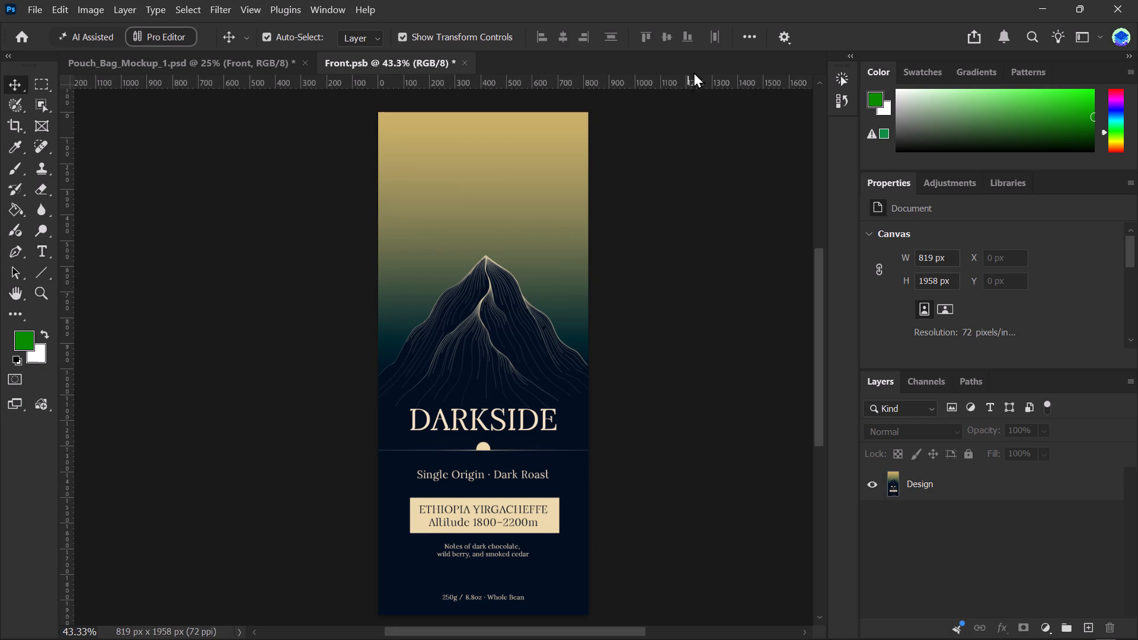
# Create a new portrait document 819 px wide and 1958 px high at a resolution of 72 pixels/inch.
pyautogui.hotkey('ctrl', 'n')
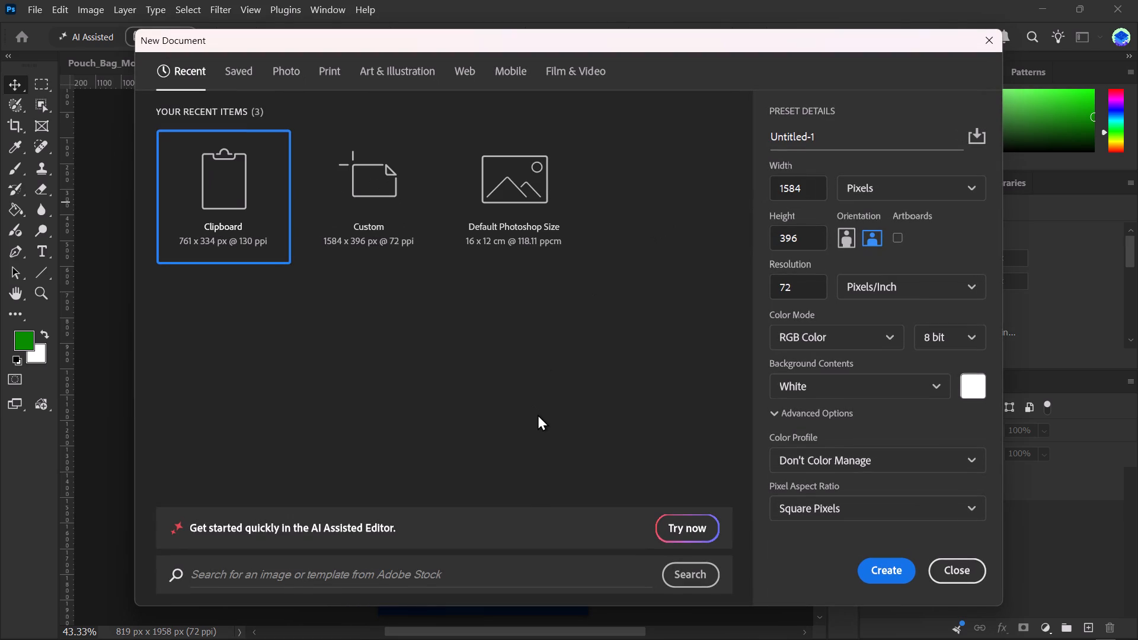
pyautogui.click(816, 193)
pyautogui.press('BackSpace')
pyautogui.press('BackSpace')
pyautogui.press('BackSpace')
pyautogui.press('BackSpace')
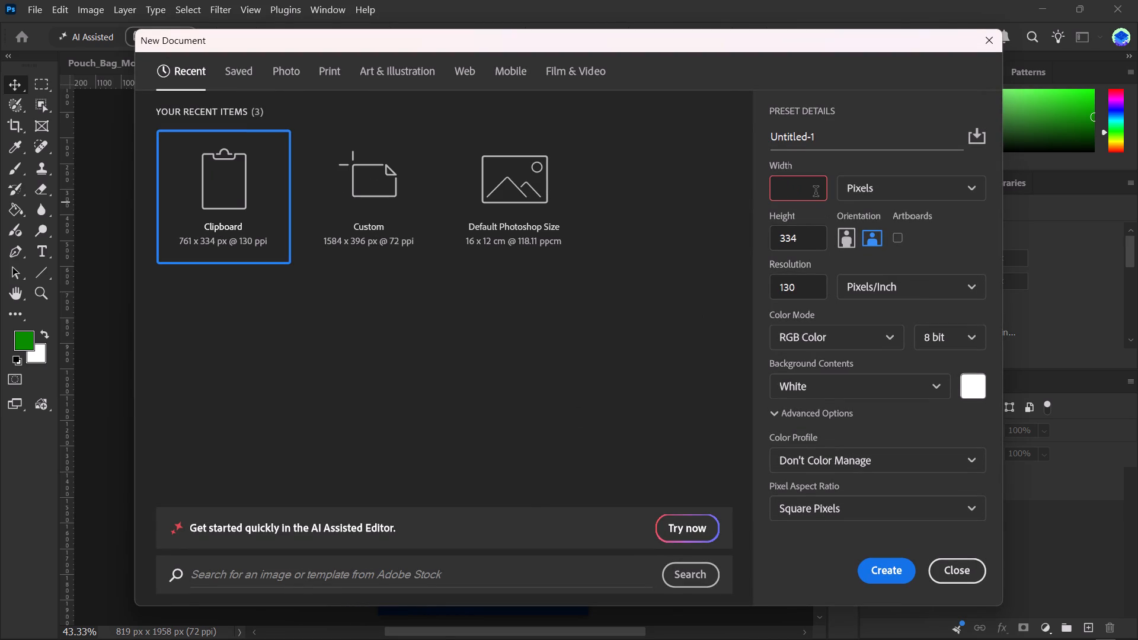
pyautogui.press('9')
pyautogui.press('BackSpace')
pyautogui.write('819')
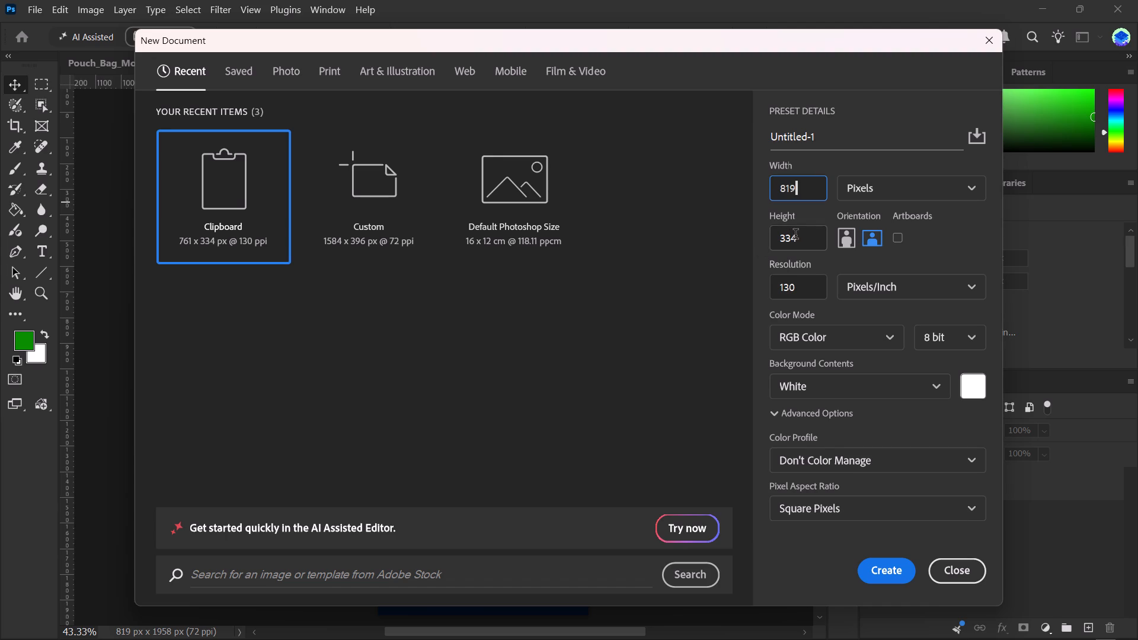
pyautogui.doubleClick(796, 236)
pyautogui.press('BackSpace')
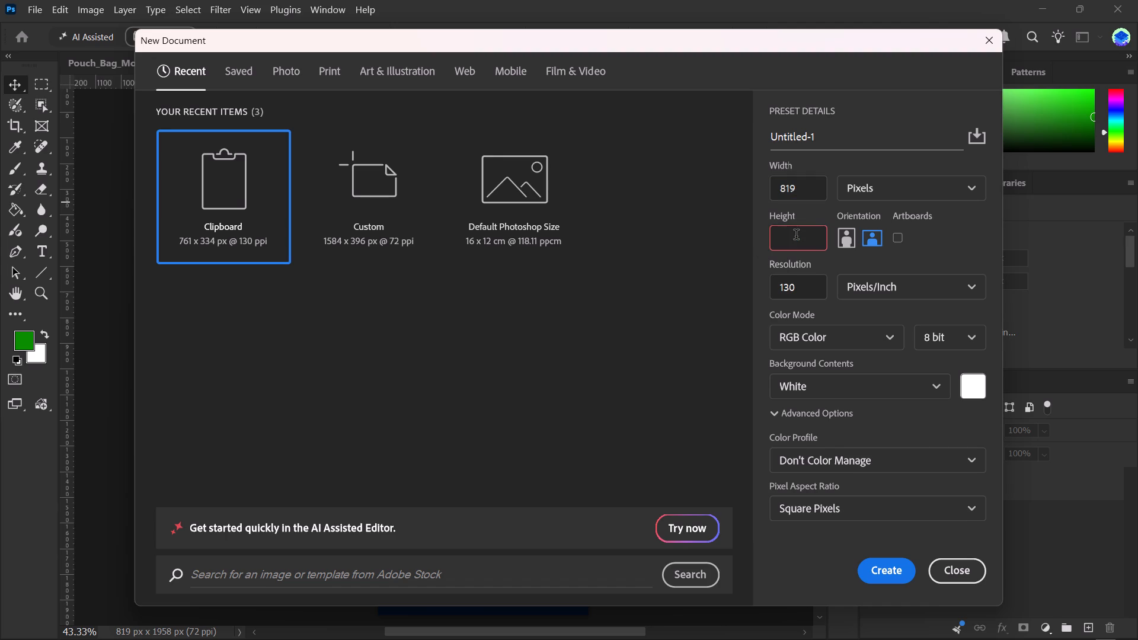
pyautogui.press('1')
pyautogui.press('9')
pyautogui.write('58')
pyautogui.click(852, 233)
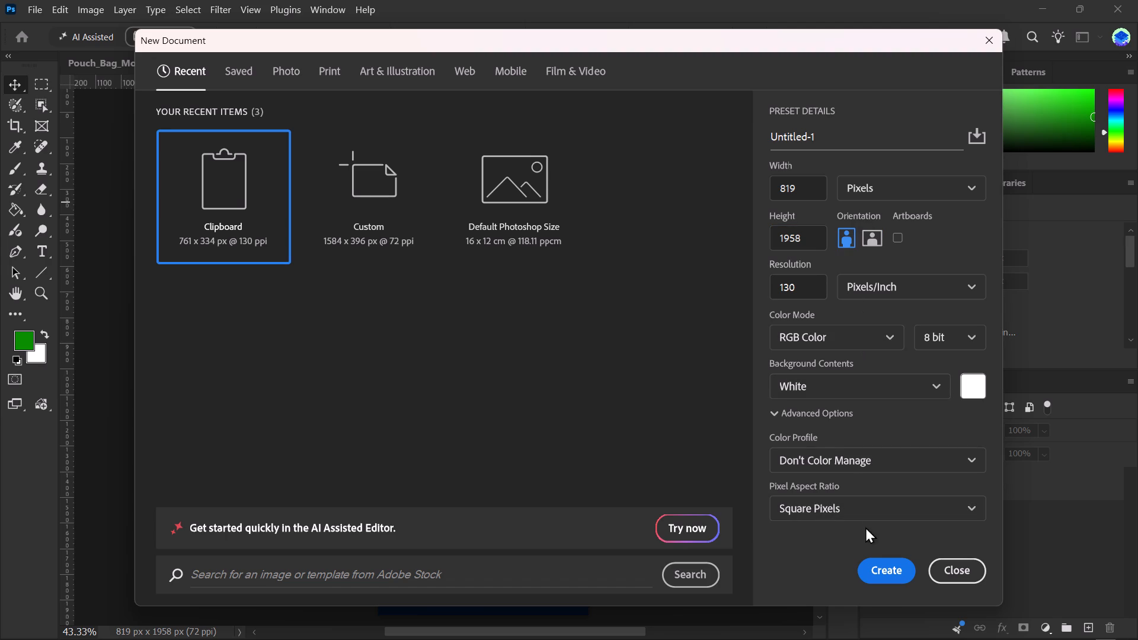
pyautogui.click(805, 295)
pyautogui.press('BackSpace')
pyautogui.write('72')
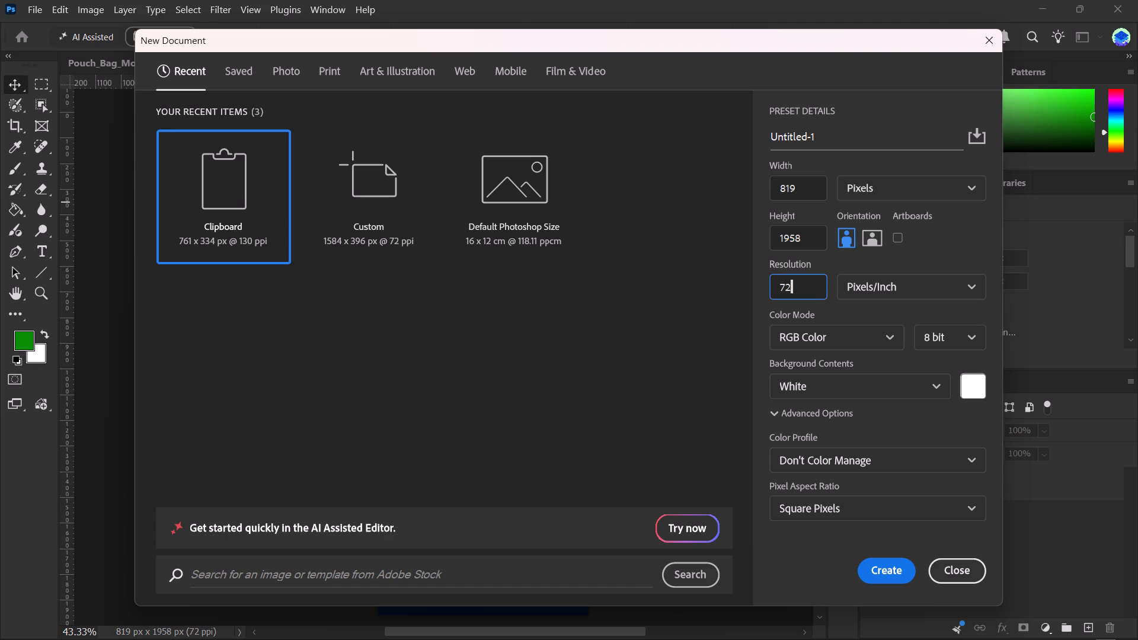
pyautogui.click(896, 571)
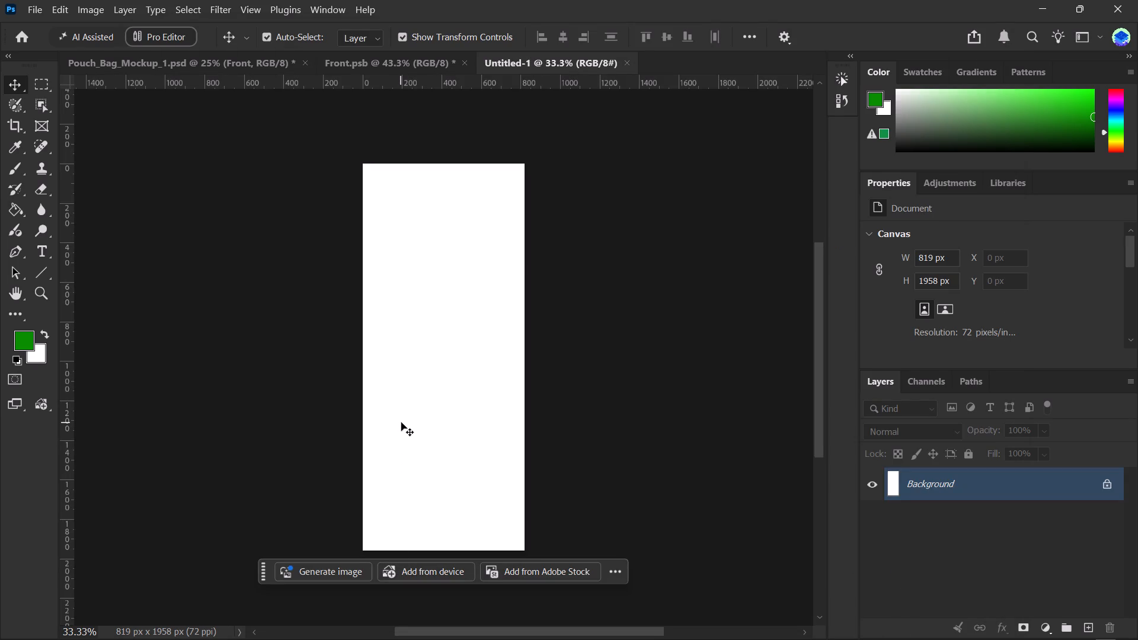
# Compare the new blank document with the Front.psb design, ending on the blank document.
pyautogui.keyDown('alt'); pyautogui.scroll(3, 401, 416); pyautogui.keyUp('alt')
pyautogui.keyDown('alt'); pyautogui.scroll(-2, 396, 424); pyautogui.keyUp('alt')
pyautogui.click(379, 54)
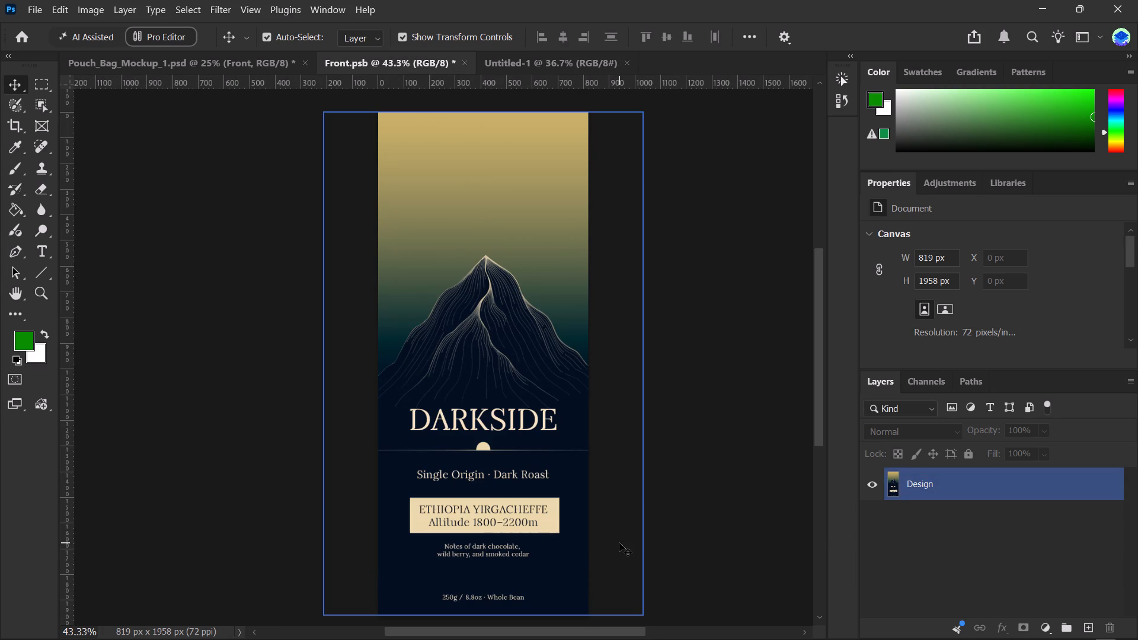
pyautogui.click(566, 63)
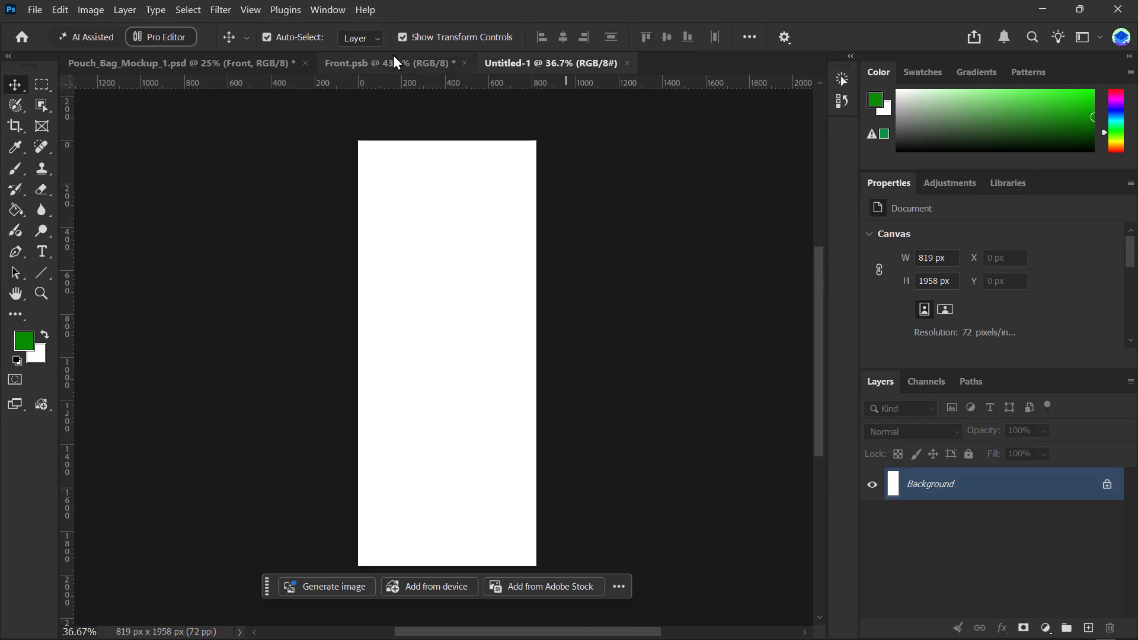
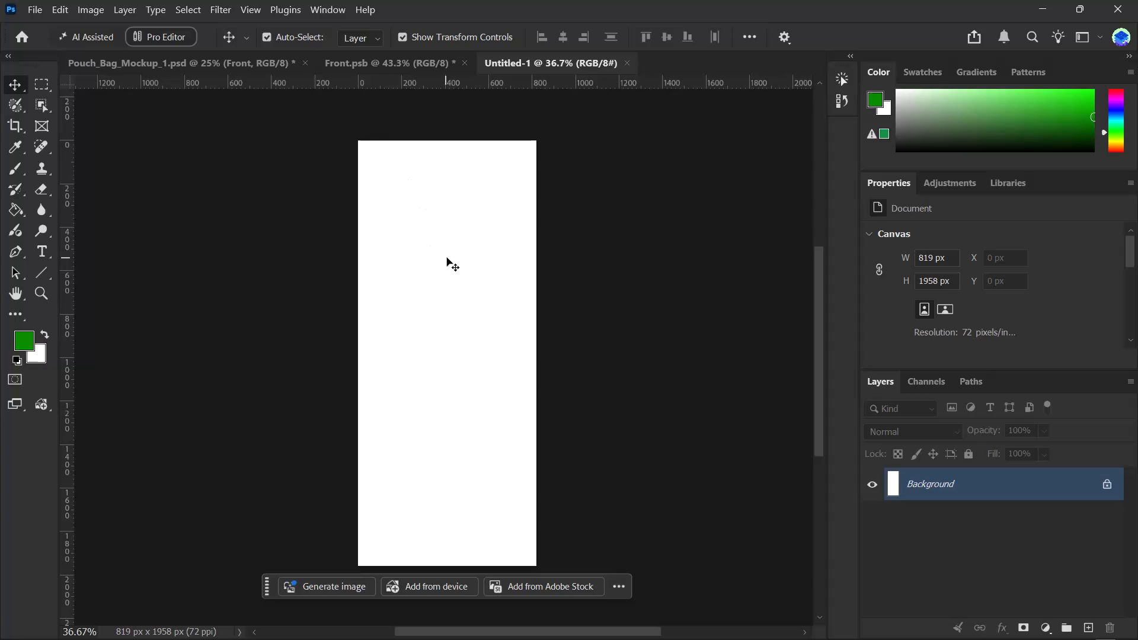
# Compare the blank Untitled-1 document with the Front.psb design at the same fitted view, ending on the blank document.
pyautogui.hotkey('ctrl', '0')
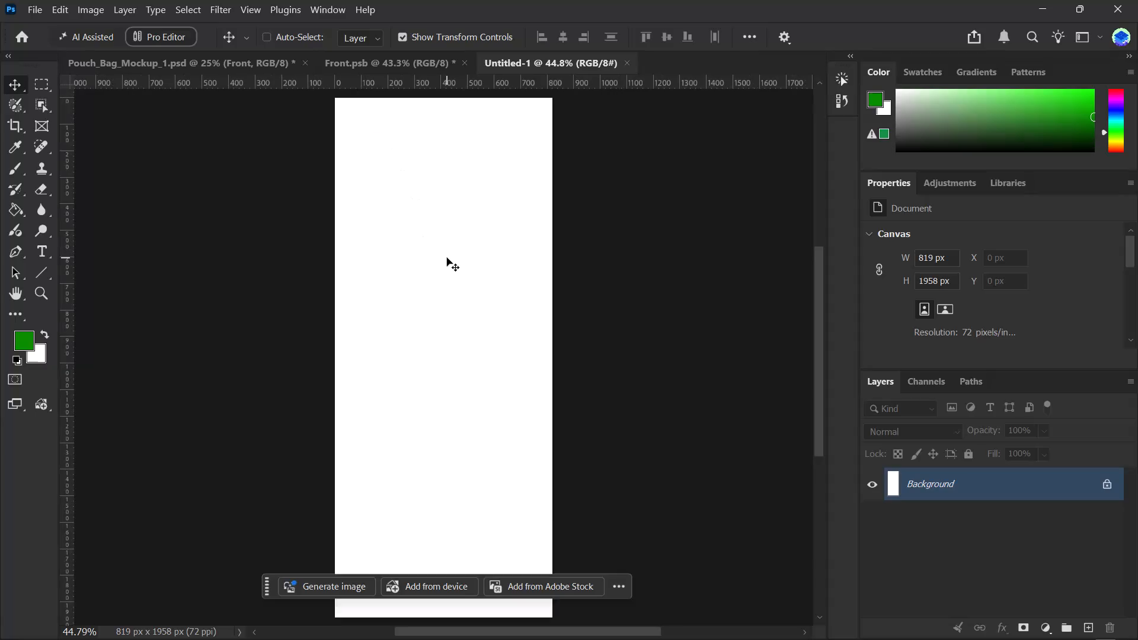
pyautogui.click(354, 57)
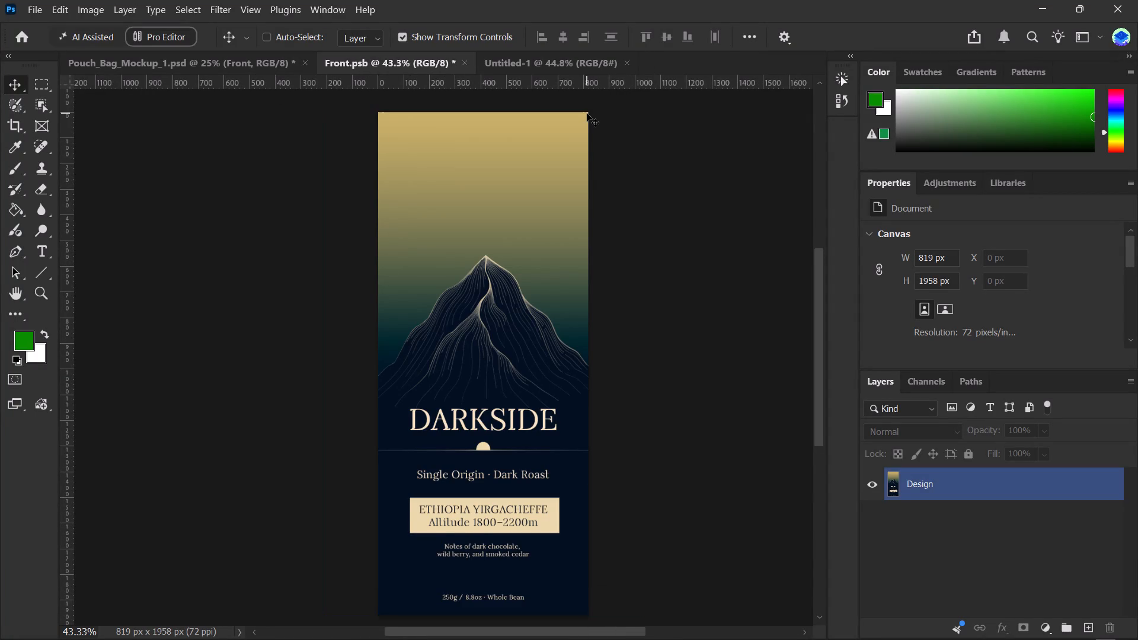
pyautogui.hotkey('ctrl', '0')
pyautogui.click(516, 62)
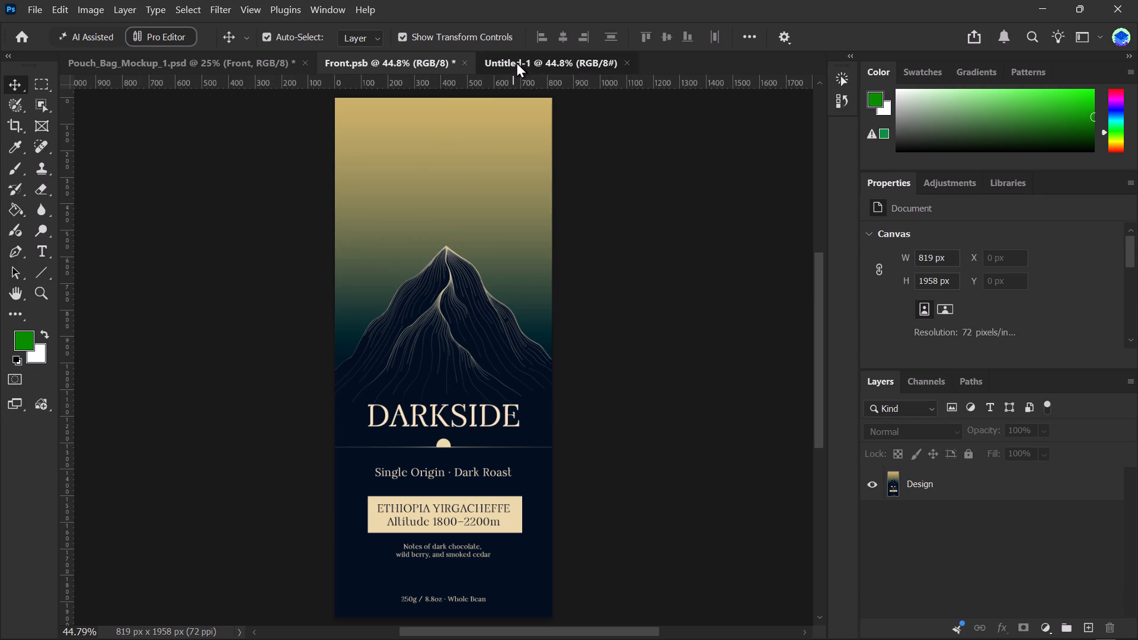
pyautogui.click(442, 56)
pyautogui.click(509, 62)
pyautogui.click(436, 56)
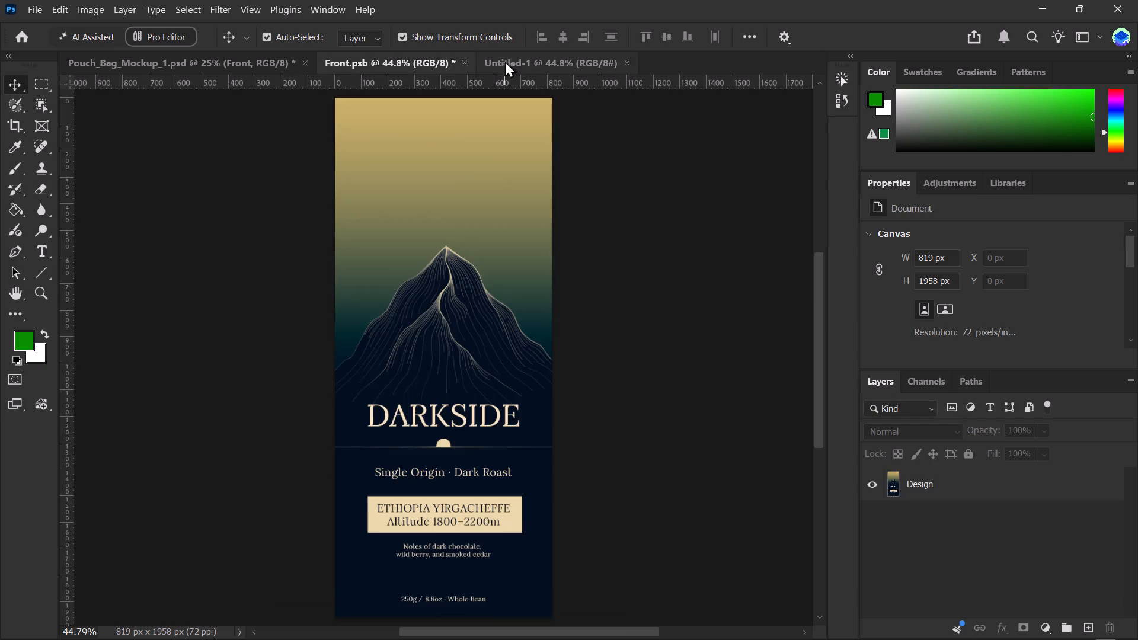
pyautogui.click(529, 60)
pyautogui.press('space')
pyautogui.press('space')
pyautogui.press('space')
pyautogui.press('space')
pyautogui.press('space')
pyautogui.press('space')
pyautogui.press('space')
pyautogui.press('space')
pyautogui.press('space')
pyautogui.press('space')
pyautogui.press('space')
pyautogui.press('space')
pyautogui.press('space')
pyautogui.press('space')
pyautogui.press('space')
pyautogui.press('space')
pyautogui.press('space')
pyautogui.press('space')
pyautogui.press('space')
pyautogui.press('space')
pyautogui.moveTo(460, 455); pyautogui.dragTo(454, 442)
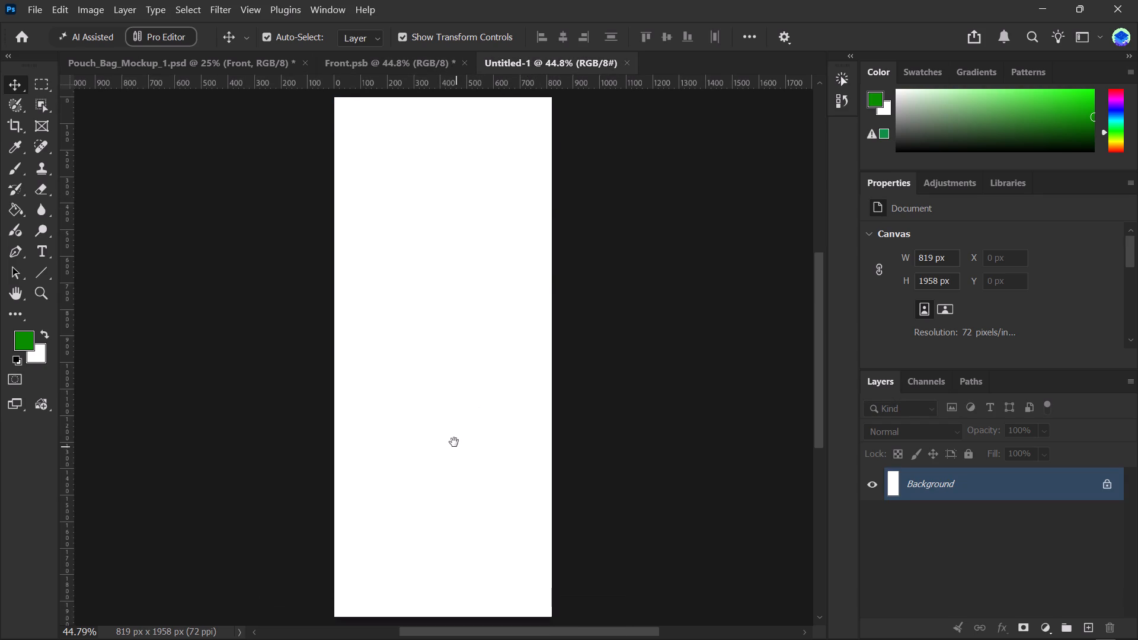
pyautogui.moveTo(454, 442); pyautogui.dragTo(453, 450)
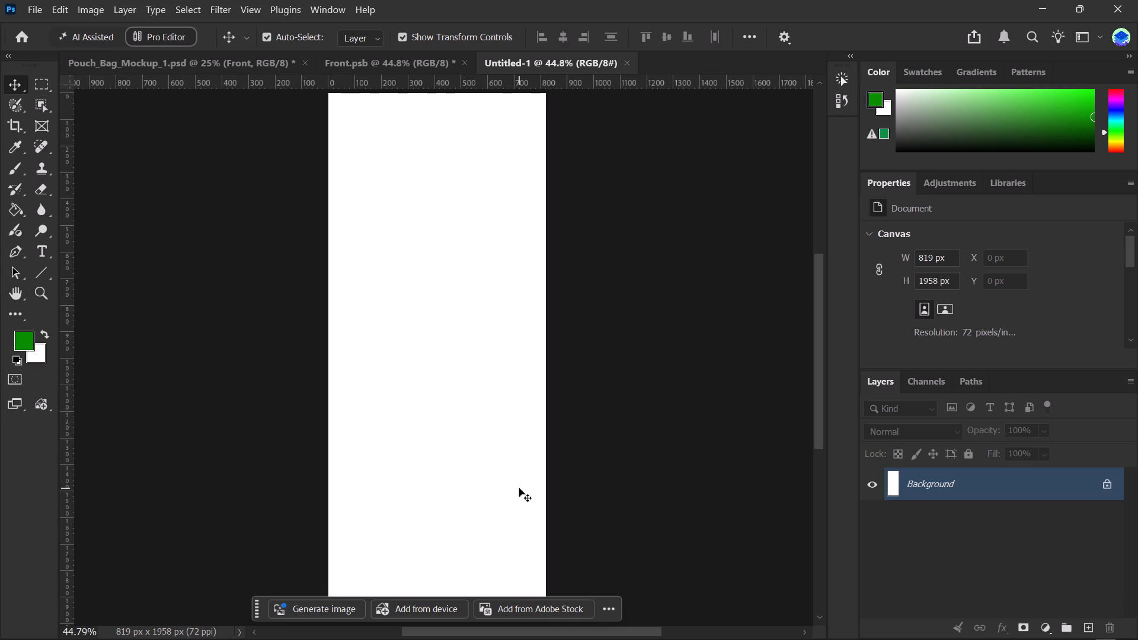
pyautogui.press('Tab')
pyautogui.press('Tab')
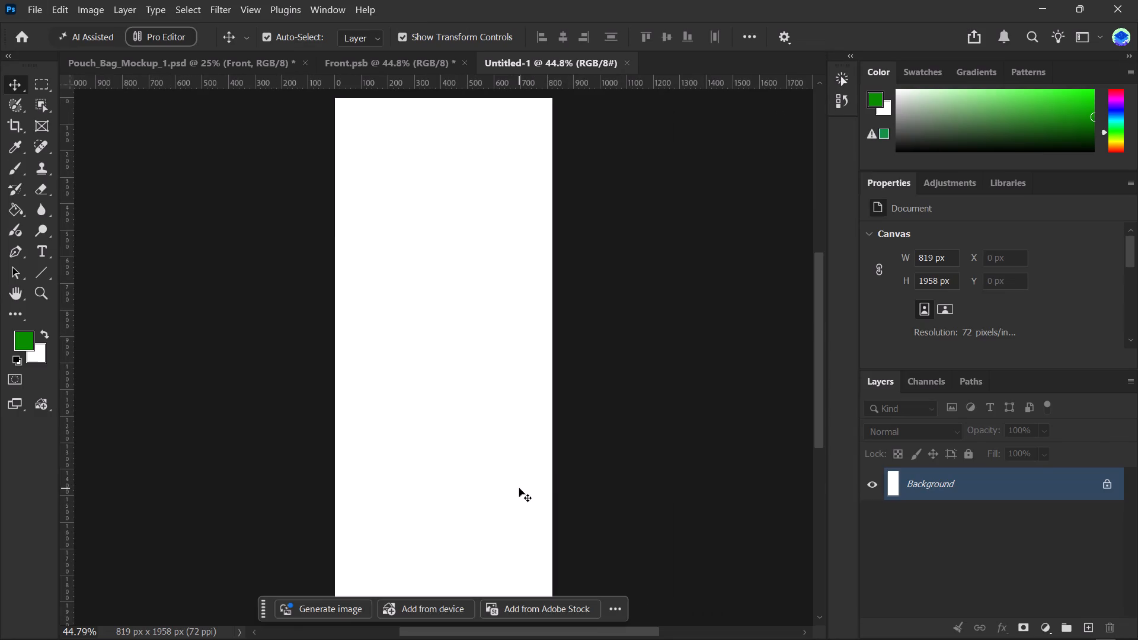
# Switch to the browser and watch the playing YouTube music video in full screen.
pyautogui.hotkey('alt', 'Tab')
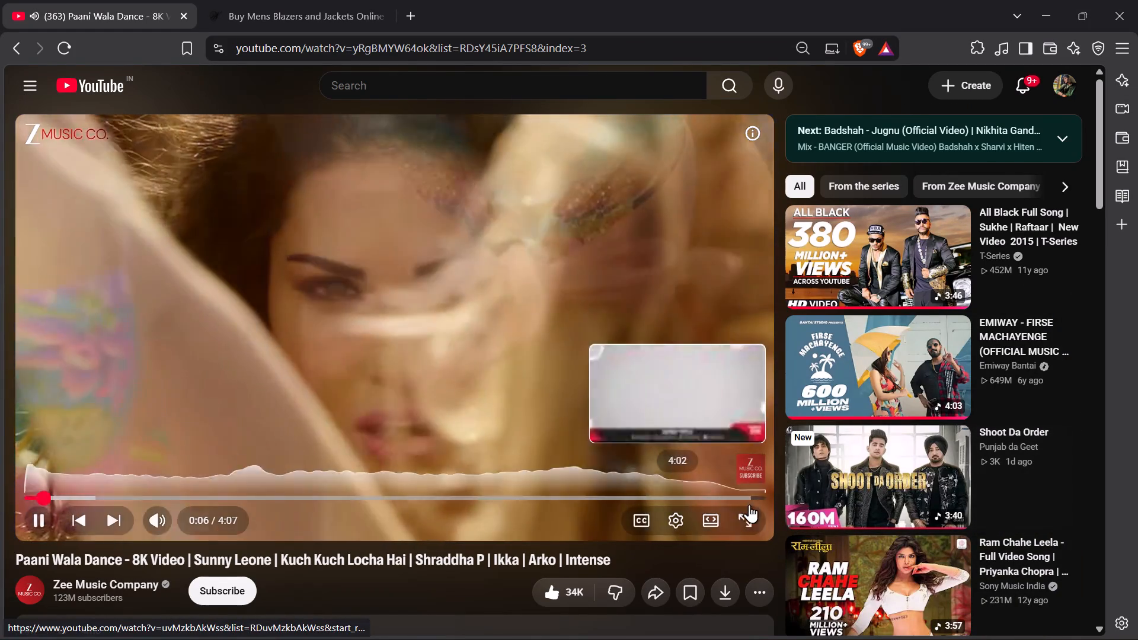
pyautogui.click(752, 521)
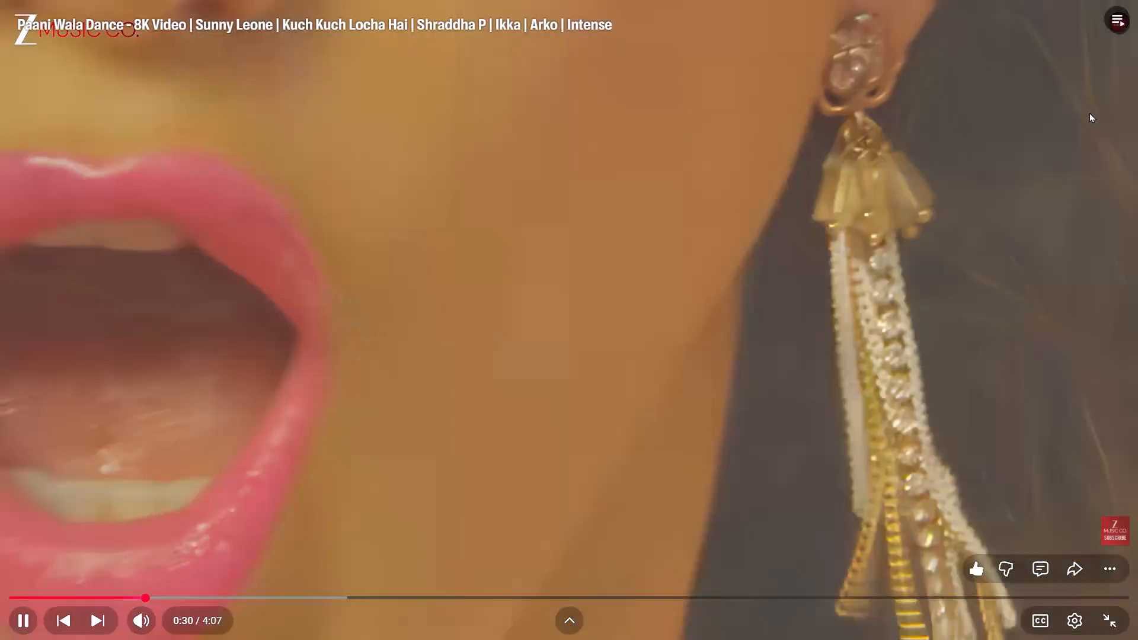
# Switch back to Photoshop and add a new empty layer above the Background in the blank document.
pyautogui.hotkey('alt', 'Tab')
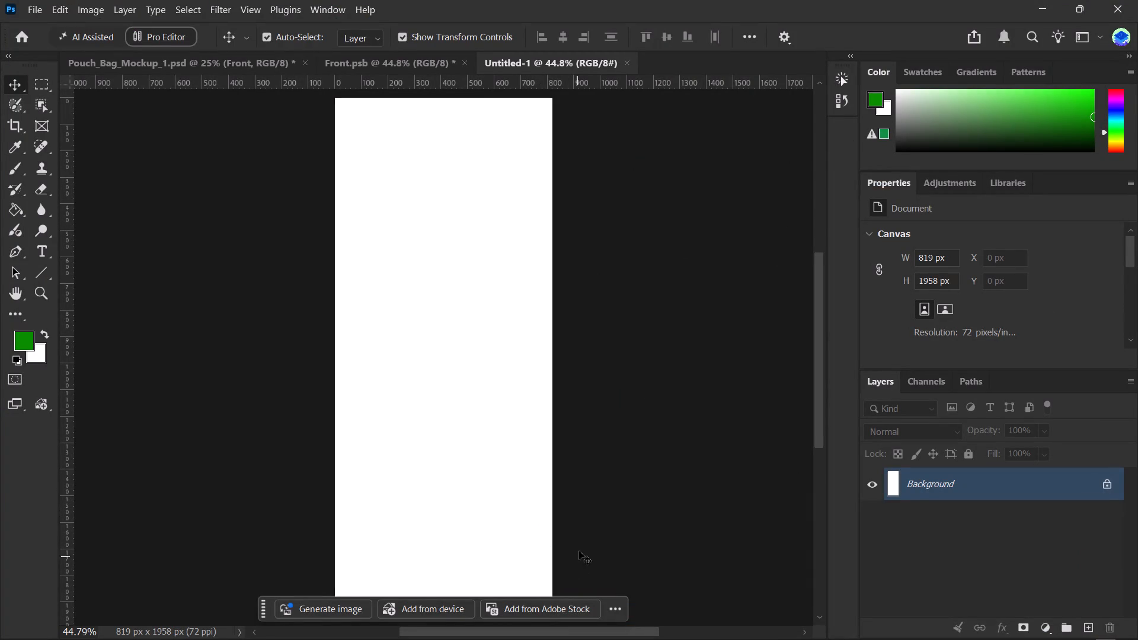
pyautogui.keyDown('alt'); pyautogui.scroll(-1, 580, 535); pyautogui.keyUp('alt')
pyautogui.press('space')
pyautogui.press('space')
pyautogui.press('space')
pyautogui.press('space')
pyautogui.press('space')
pyautogui.press('space')
pyautogui.press('space')
pyautogui.press('space')
pyautogui.press('space')
pyautogui.press('space')
pyautogui.press('space')
pyautogui.press('space')
pyautogui.press('space')
pyautogui.press('space')
pyautogui.press('space')
pyautogui.press('space')
pyautogui.press('space')
pyautogui.press('space')
pyautogui.press('space')
pyautogui.press('space')
pyautogui.moveTo(570, 530); pyautogui.dragTo(570, 516)
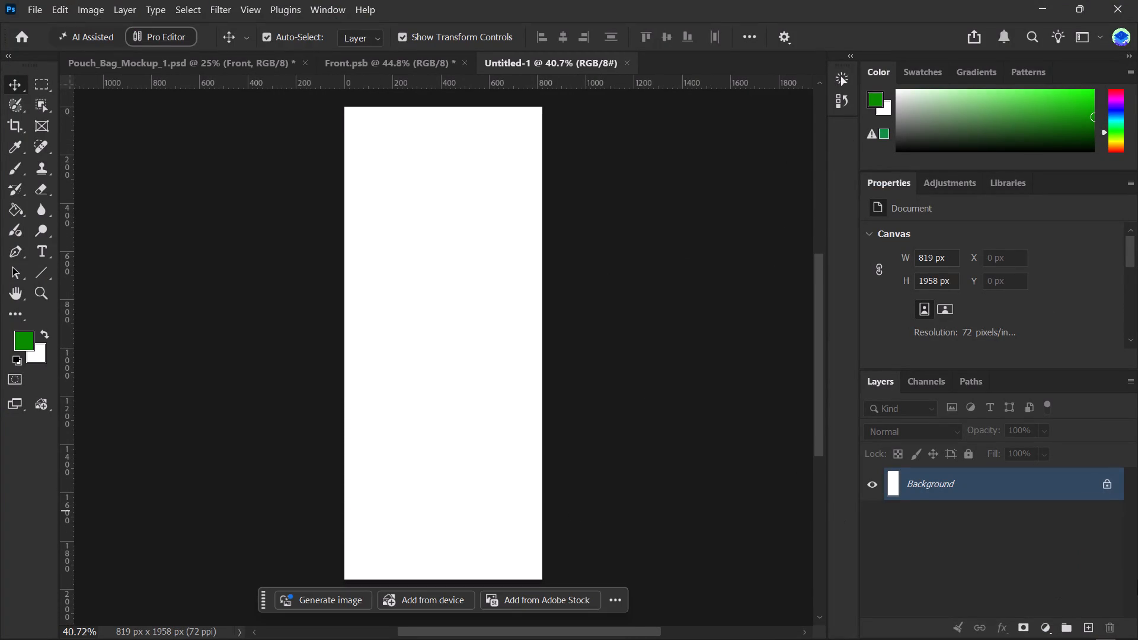
pyautogui.click(1082, 623)
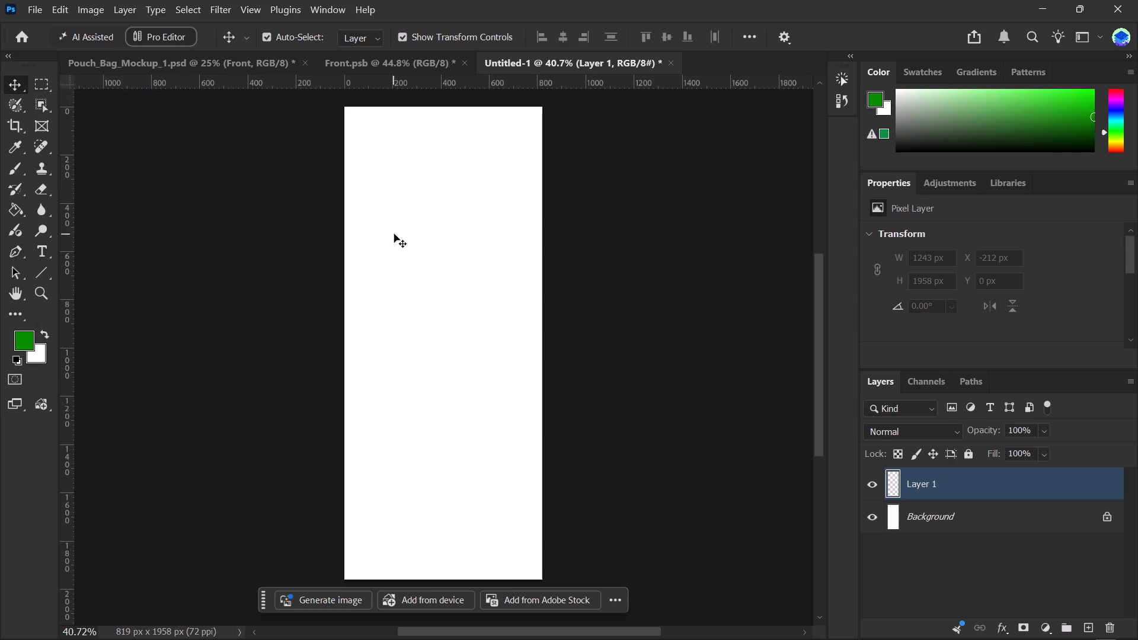
# Activate the Paint Bucket tool and open the foreground colour for editing.
pyautogui.click(17, 209)
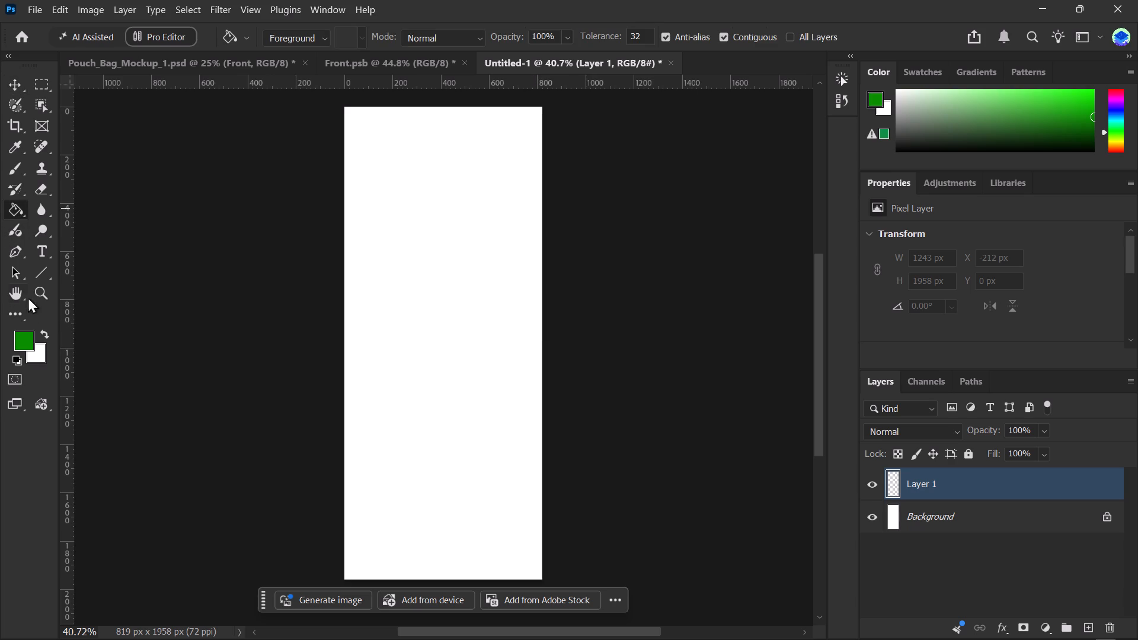
pyautogui.click(25, 334)
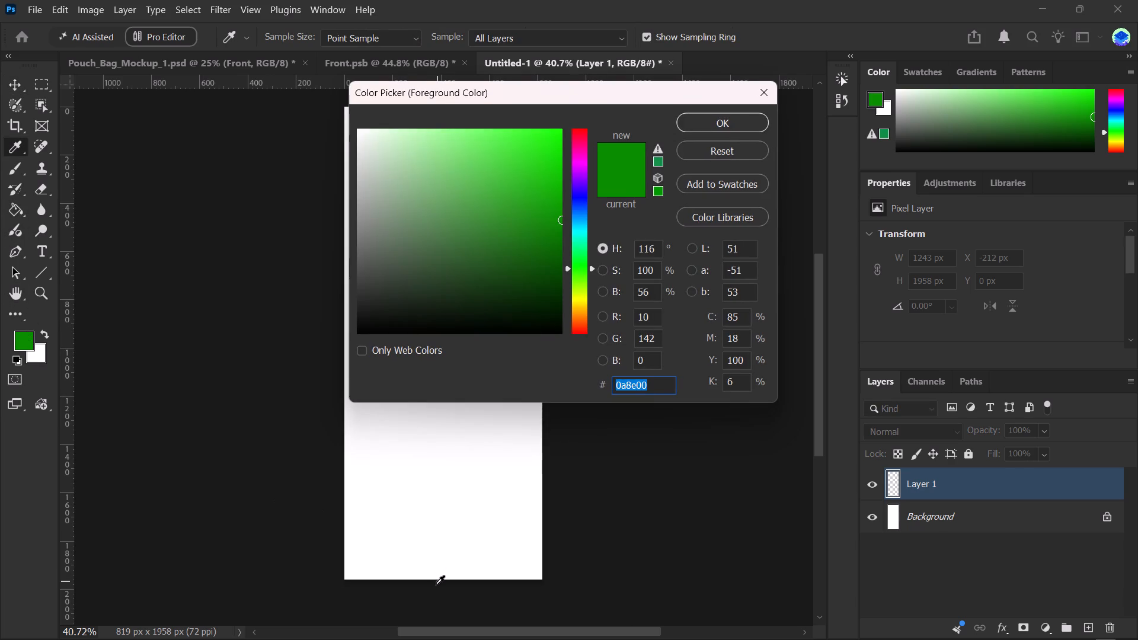
# Switch to Illustrator and sample the beige background of the Logo spacing section on the GARJ logo variations artboard with the Eyedropper.
pyautogui.hotkey('alt', 'Tab')
pyautogui.hotkey('alt', 'Tab')
pyautogui.hotkey('alt', 'Tab')
pyautogui.hotkey('alt', 'Tab')
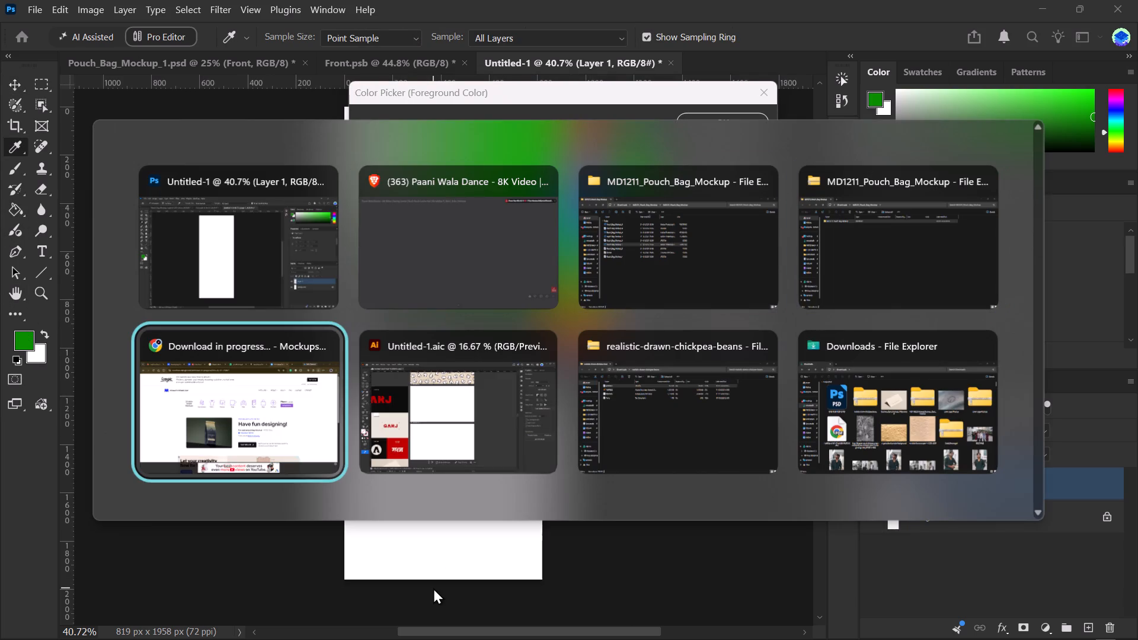
pyautogui.hotkey('alt', 'Tab')
pyautogui.press('space')
pyautogui.press('space')
pyautogui.press('space')
pyautogui.press('space')
pyautogui.press('space')
pyautogui.press('space')
pyautogui.moveTo(309, 457); pyautogui.dragTo(445, 479)
pyautogui.press('i')
pyautogui.press('i')
pyautogui.press('i')
pyautogui.press('i')
pyautogui.press('i')
pyautogui.press('i')
pyautogui.press('i')
pyautogui.press('i')
pyautogui.press('i')
pyautogui.press('i')
pyautogui.press('i')
pyautogui.press('i')
pyautogui.press('i')
pyautogui.press('i')
pyautogui.press('i')
pyautogui.press('i')
pyautogui.press('i')
pyautogui.press('i')
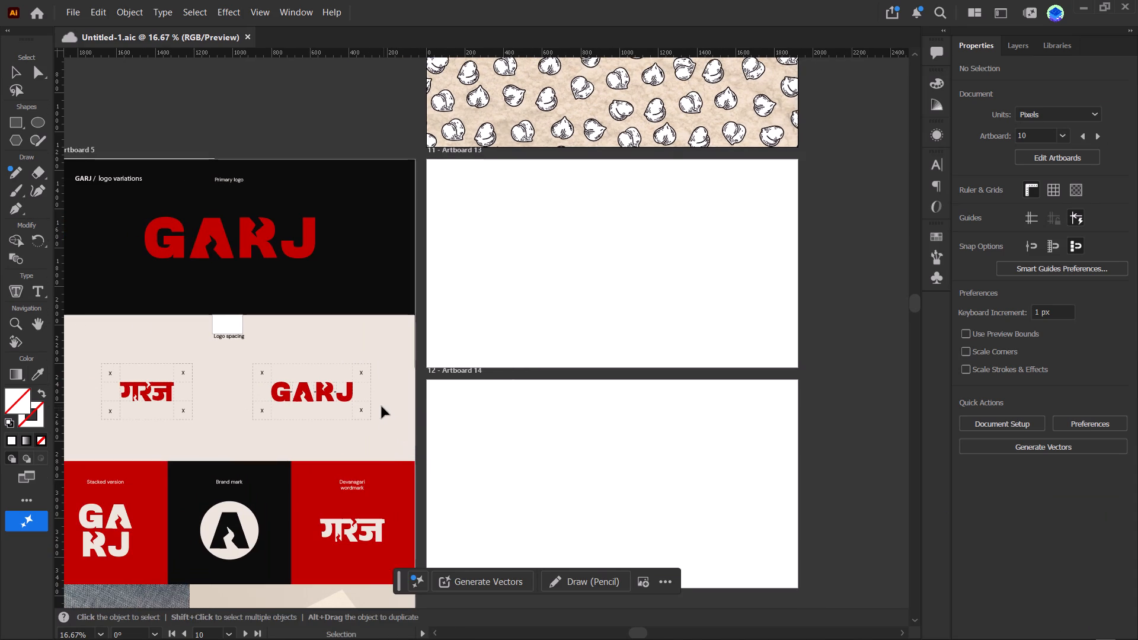
pyautogui.click(386, 409)
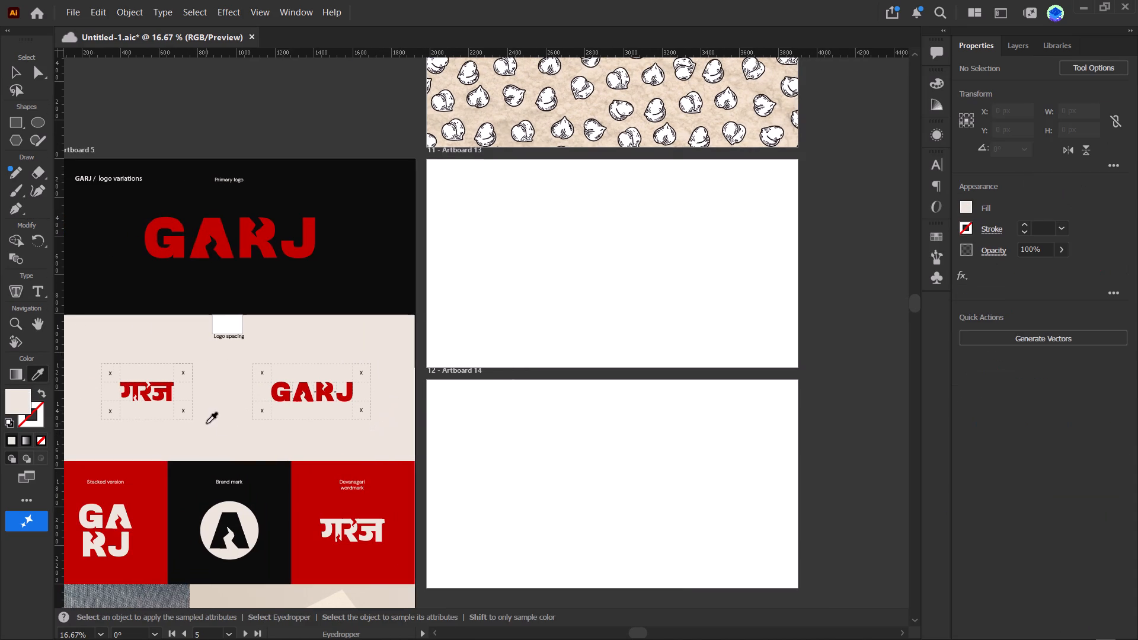
# Copy the hex code ebe5da of the sampled fill colour.
pyautogui.click(10, 406)
pyautogui.doubleClick(10, 406)
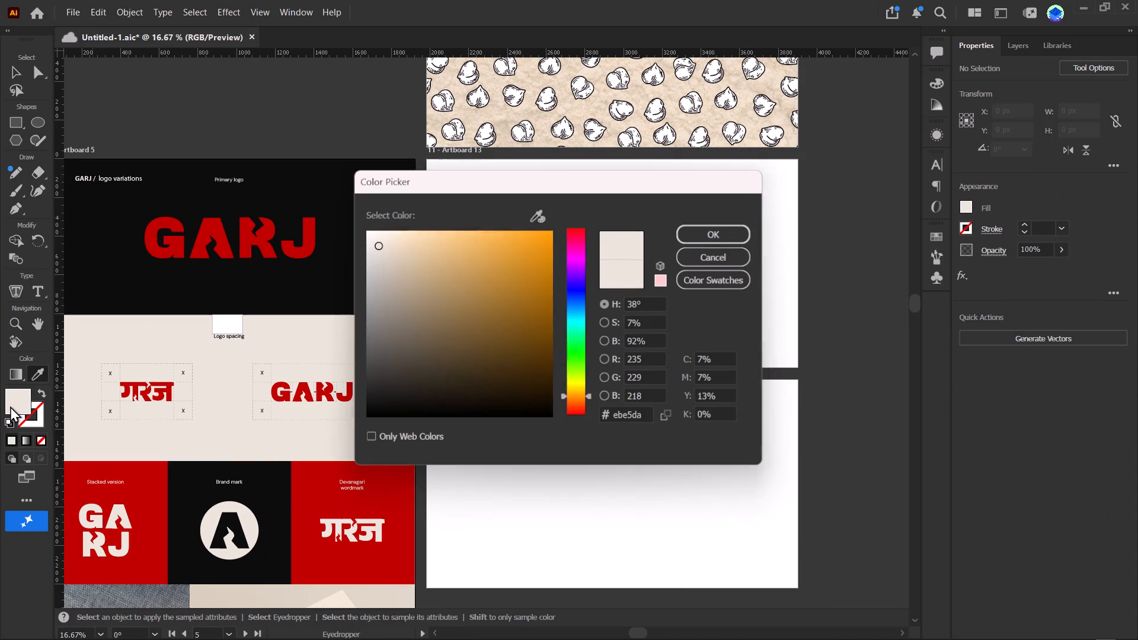
pyautogui.doubleClick(634, 415)
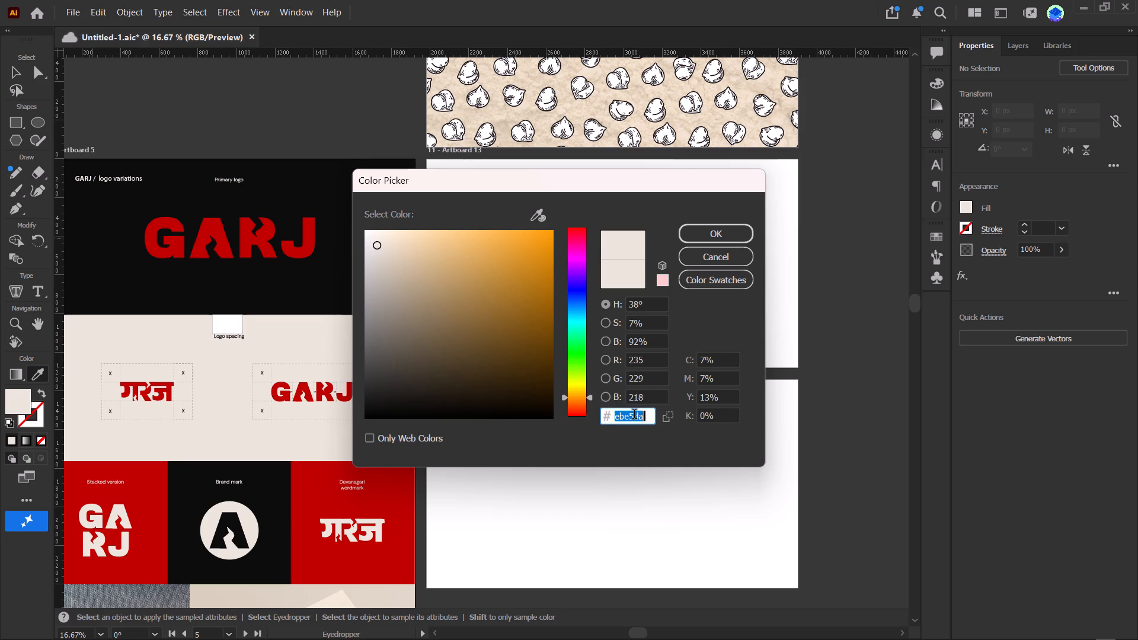
pyautogui.hotkey('ctrl', 'c')
pyautogui.click(734, 237)
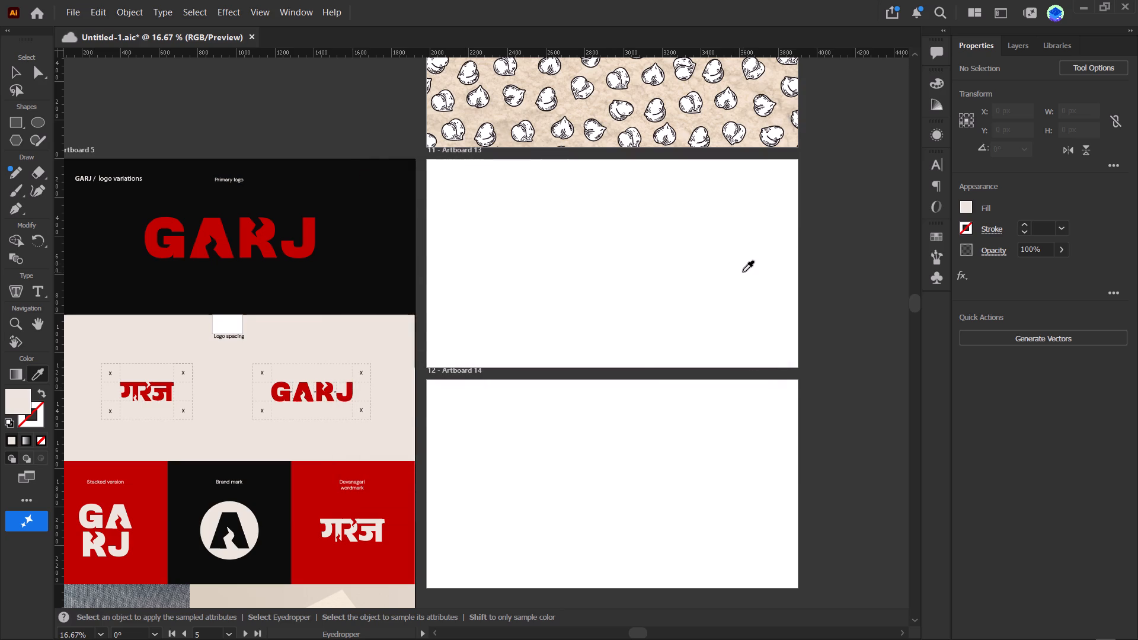
# Switch to Photoshop, set the foreground colour to #ebe5da and fill the new empty layer with it.
pyautogui.hotkey('alt', 'Tab')
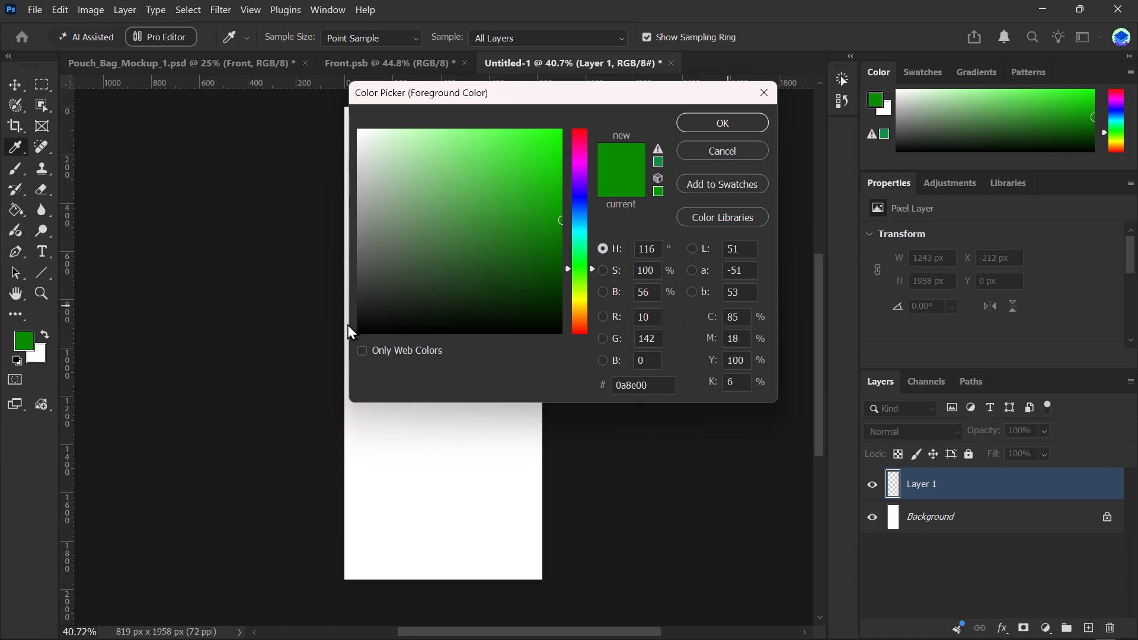
pyautogui.doubleClick(635, 382)
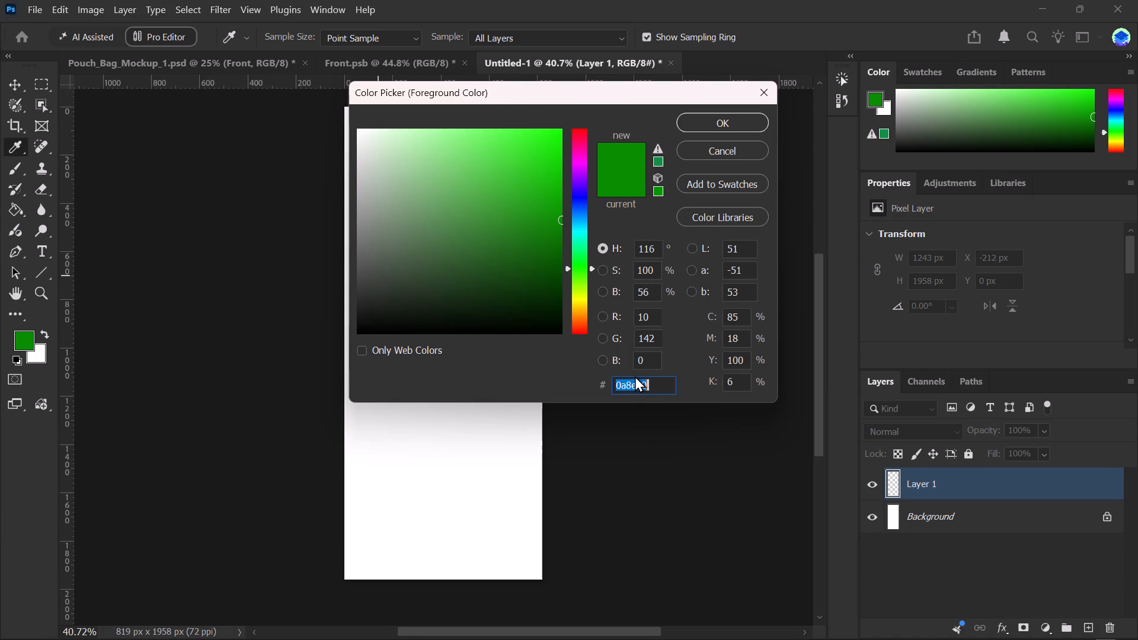
pyautogui.press('BackSpace')
pyautogui.hotkey('ctrl', 'v')
pyautogui.click(691, 123)
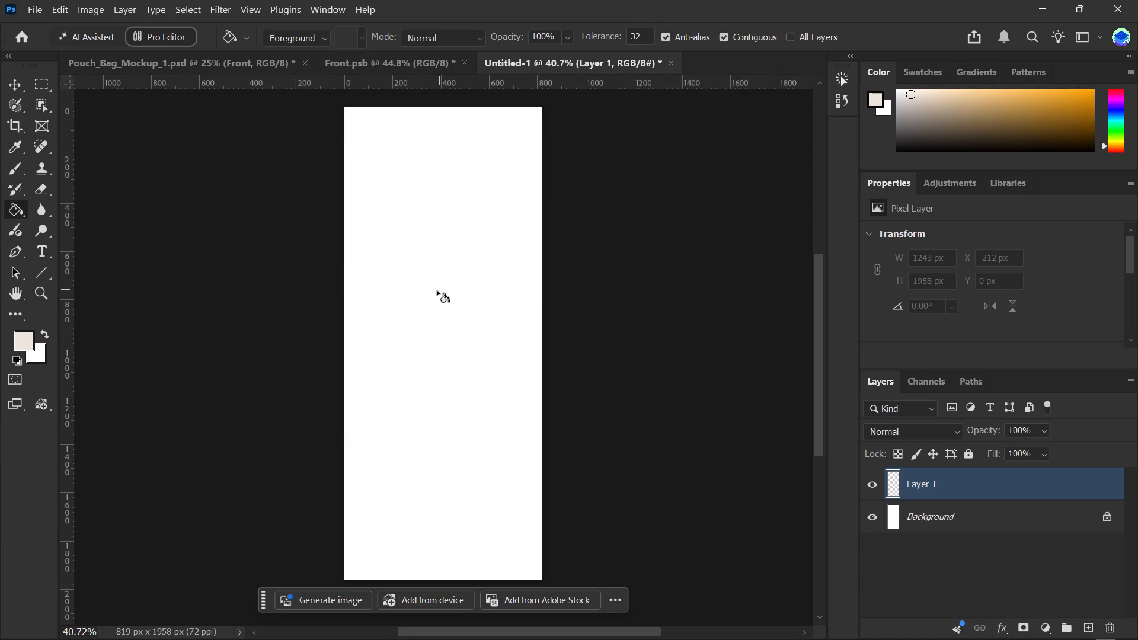
pyautogui.click(424, 348)
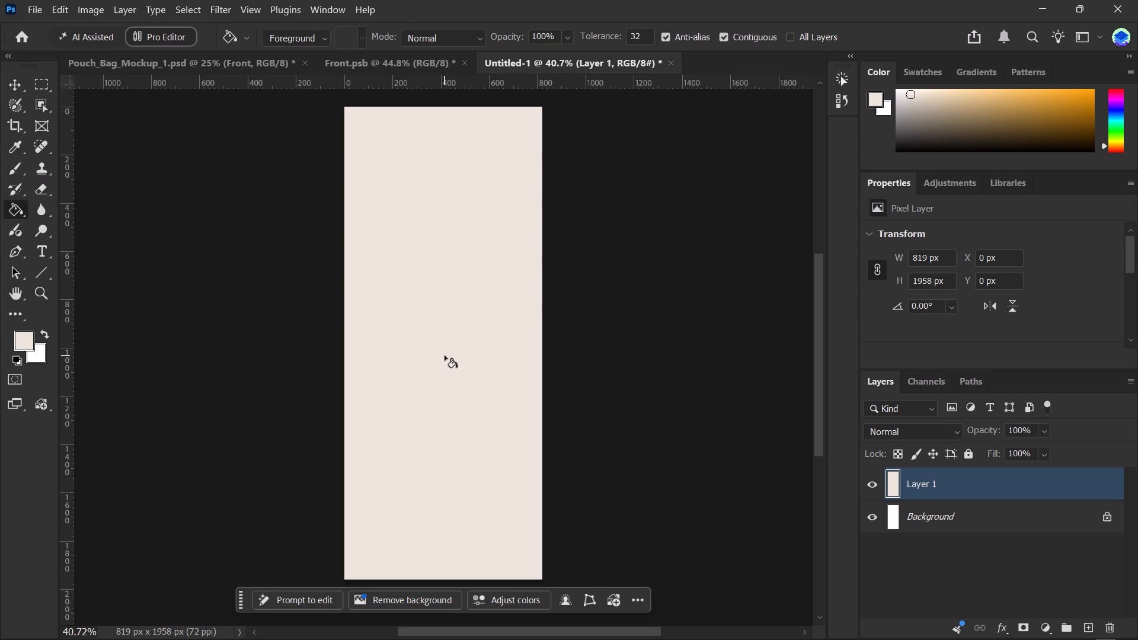
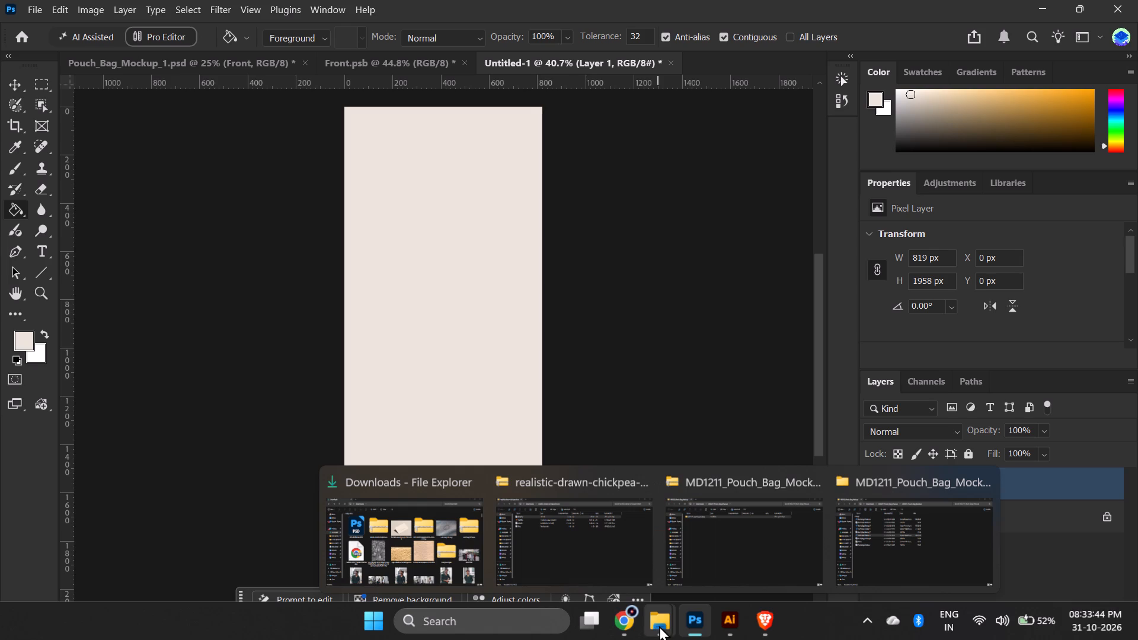
# Place the organic-food-powder-background image from the Downloads folder into the 819 × 1958 px document in Photoshop.
pyautogui.click(659, 626)
pyautogui.click(455, 556)
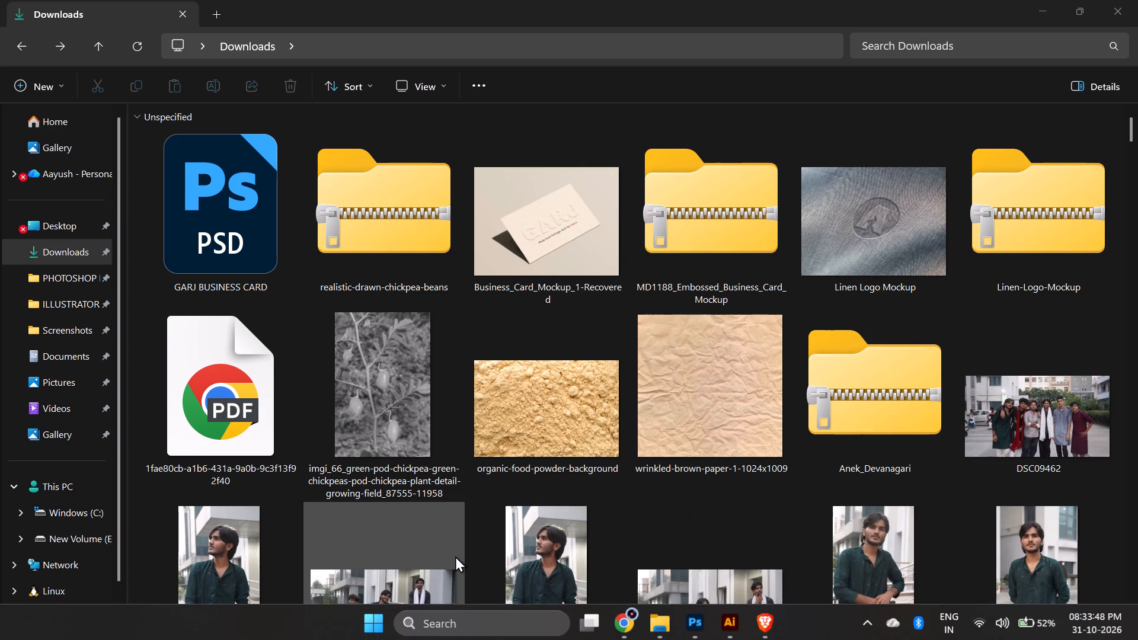
pyautogui.moveTo(555, 431); pyautogui.dragTo(568, 461)
pyautogui.hotkey('alt', 'Tab')
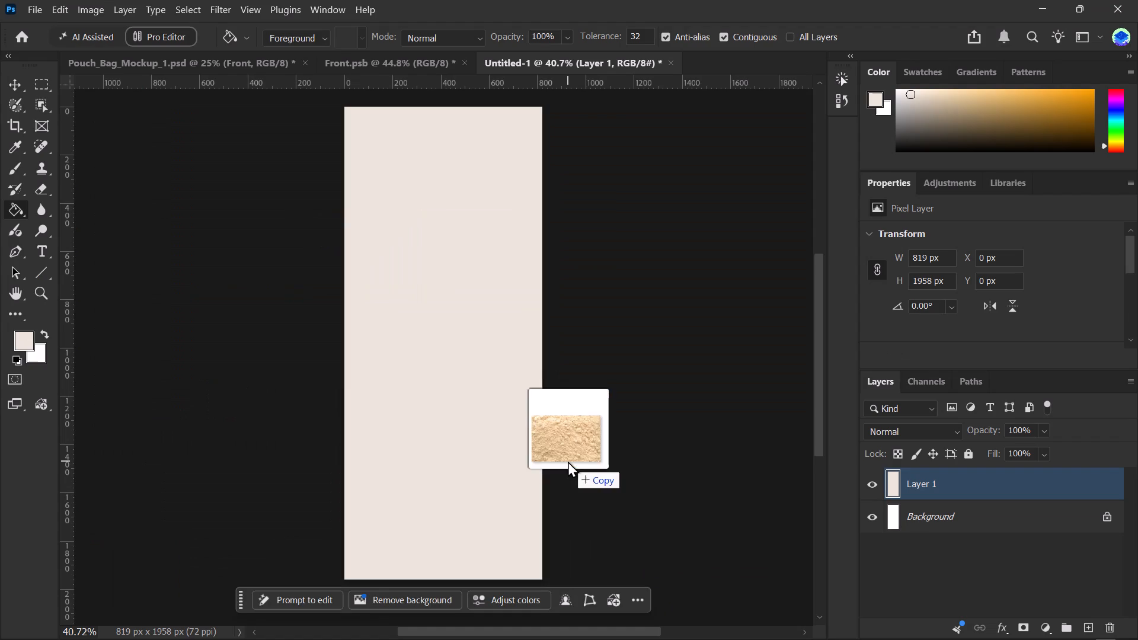
pyautogui.moveTo(568, 461); pyautogui.dragTo(483, 466)
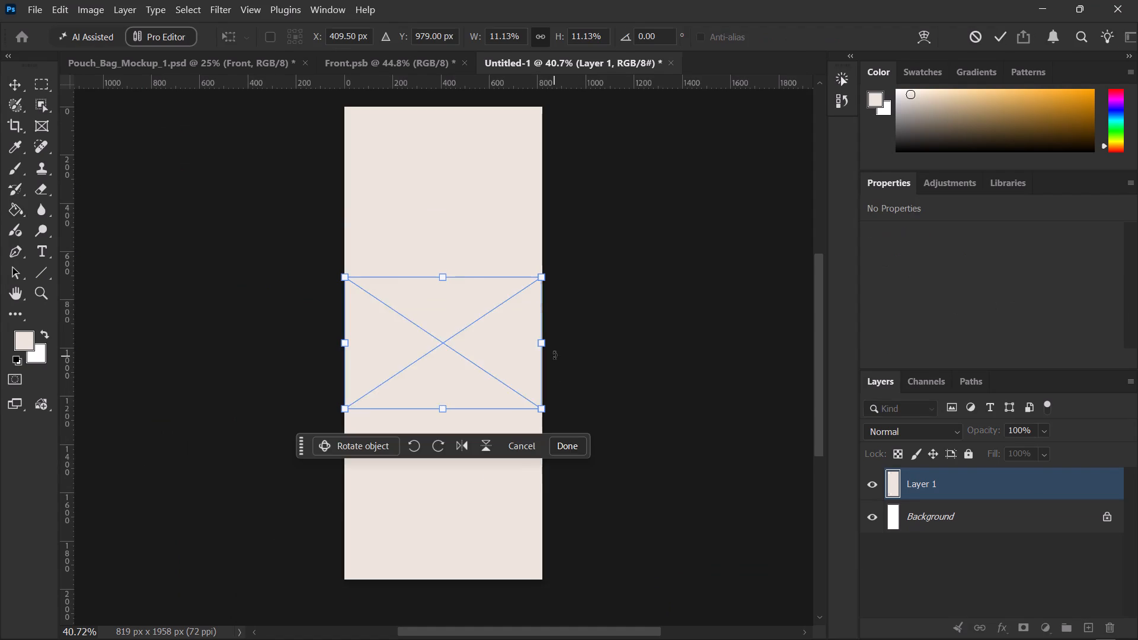
# Rotate the placed powder image about 90° clockwise, enlarge it to about 1373 × 1963 px so it covers the canvas, and commit the transform.
pyautogui.moveTo(546, 263); pyautogui.dragTo(619, 376)
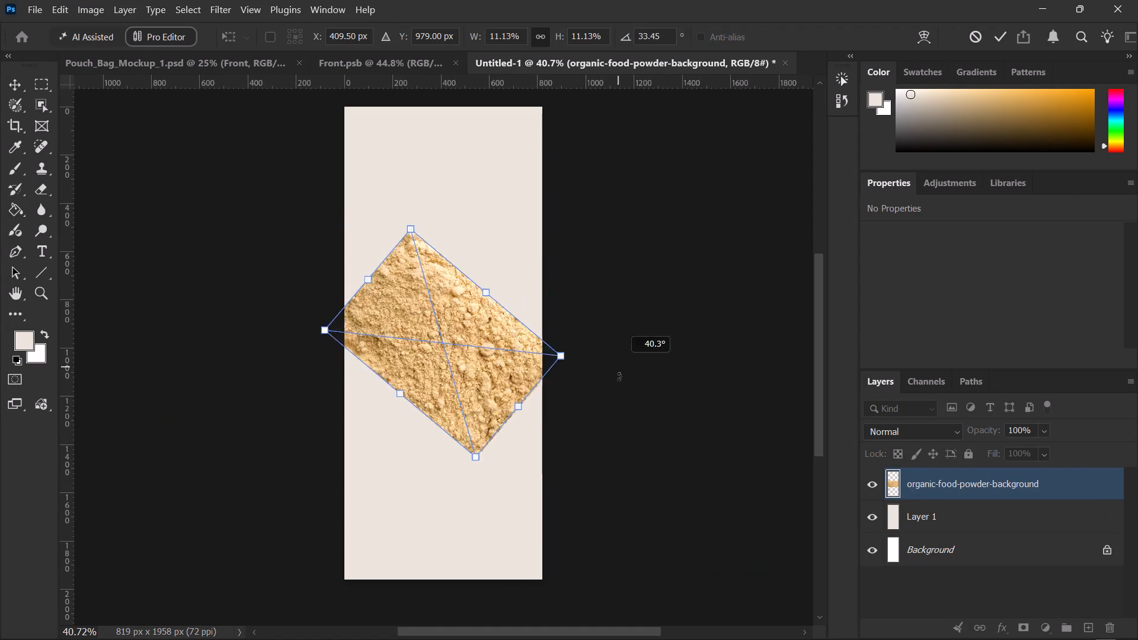
pyautogui.moveTo(619, 376); pyautogui.dragTo(577, 513)
pyautogui.keyDown('shift'); pyautogui.moveTo(509, 439); pyautogui.dragTo(624, 594); pyautogui.keyUp('shift')
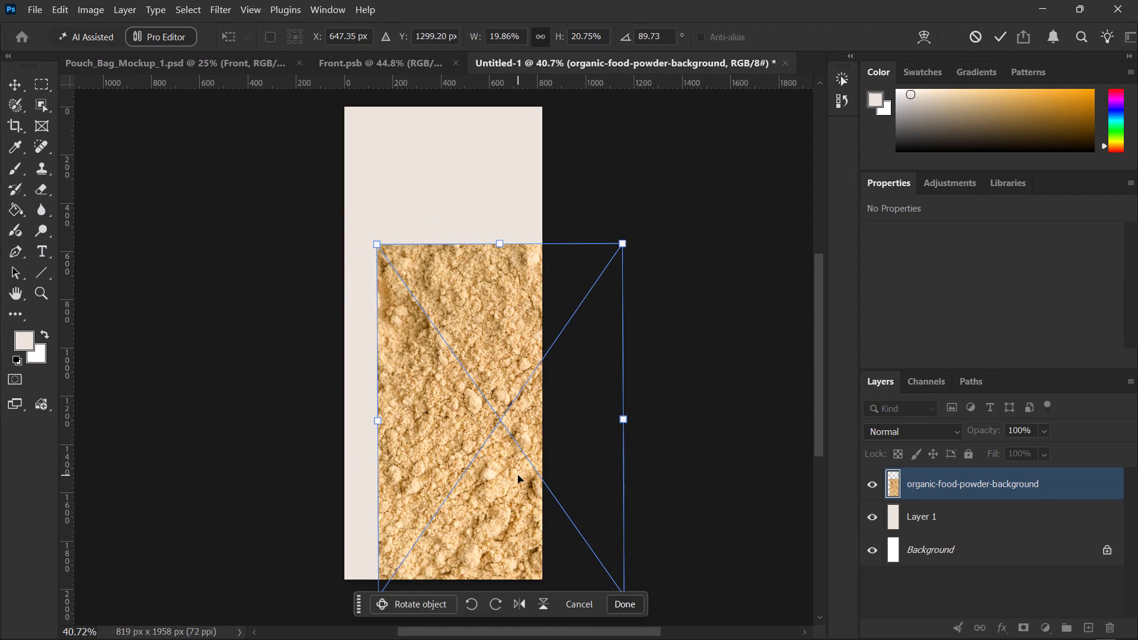
pyautogui.moveTo(518, 475); pyautogui.dragTo(474, 344)
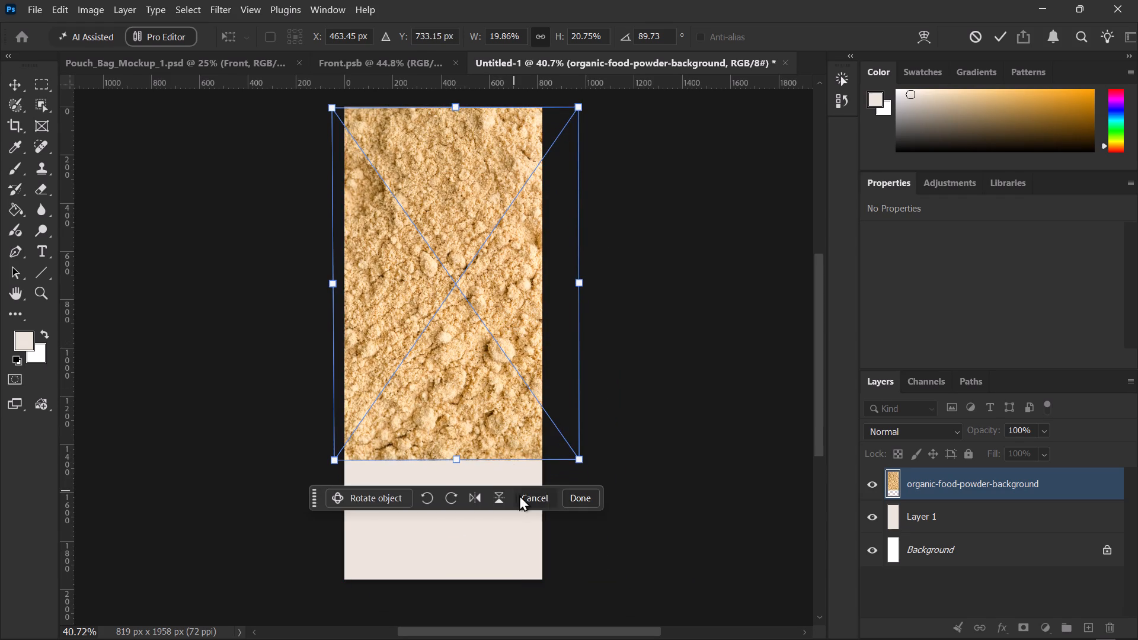
pyautogui.moveTo(464, 459); pyautogui.dragTo(482, 572)
pyautogui.click(592, 602)
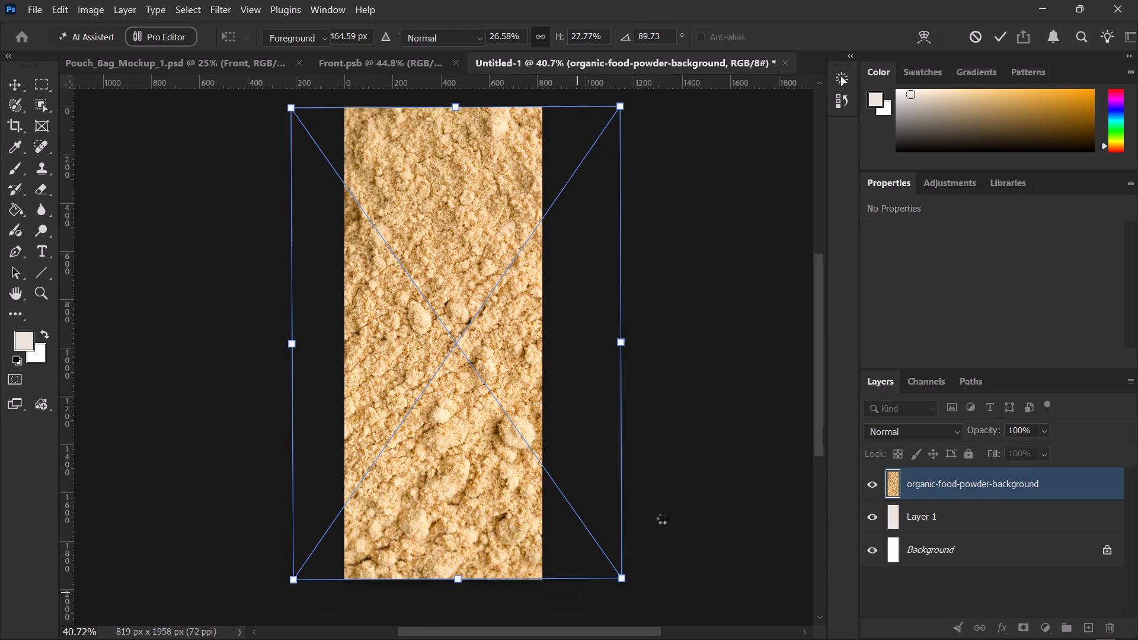
pyautogui.click(684, 509)
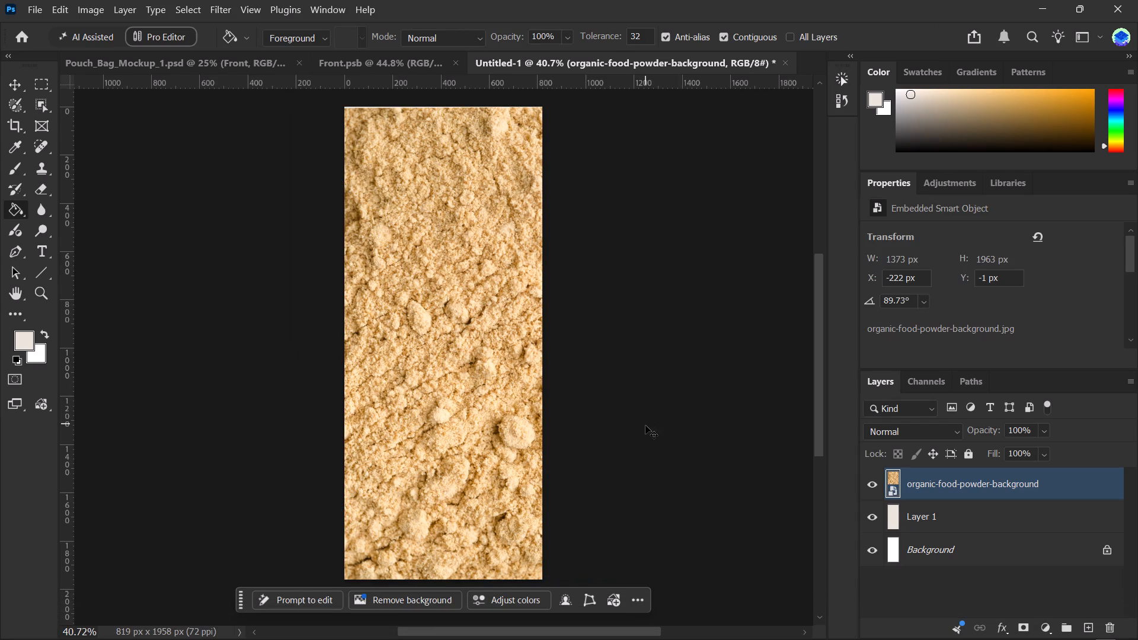
# Nudge the powder image up 3 px to Y -4 px to cover the thin gap along the canvas's top edge.
pyautogui.hotkey('ctrl', '1')
pyautogui.press('space')
pyautogui.press('space')
pyautogui.press('space')
pyautogui.press('space')
pyautogui.press('space')
pyautogui.press('space')
pyautogui.press('space')
pyautogui.press('space')
pyautogui.press('space')
pyautogui.press('space')
pyautogui.press('space')
pyautogui.press('space')
pyautogui.press('space')
pyautogui.press('space')
pyautogui.press('space')
pyautogui.press('space')
pyautogui.press('space')
pyautogui.press('space')
pyautogui.press('space')
pyautogui.press('space')
pyautogui.moveTo(519, 409); pyautogui.dragTo(519, 542)
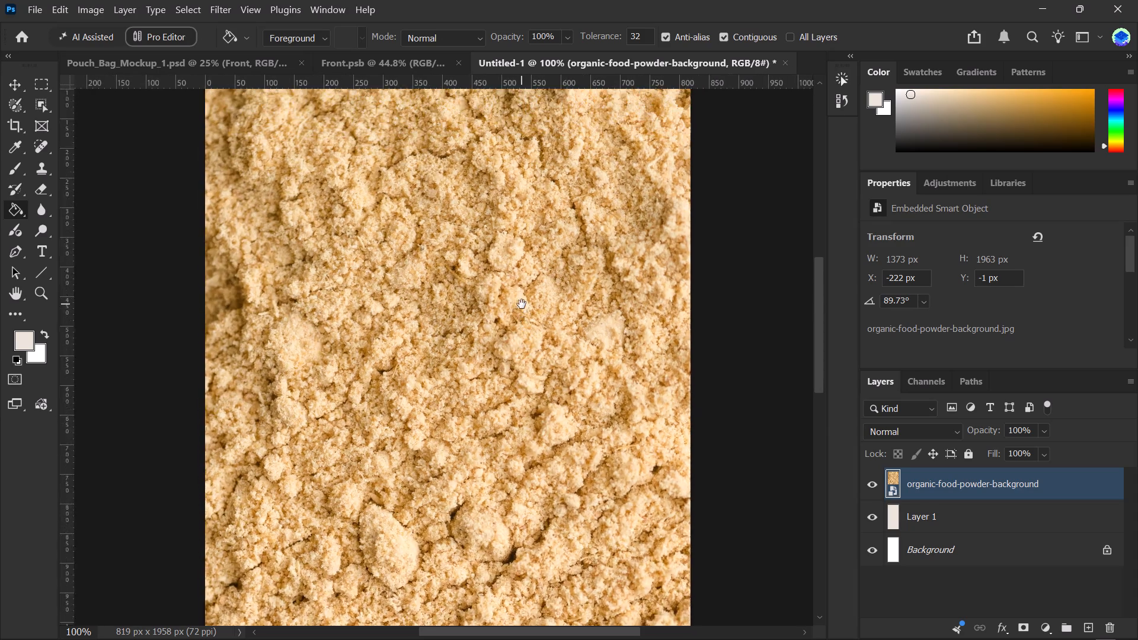
pyautogui.moveTo(522, 315); pyautogui.dragTo(522, 457)
pyautogui.keyDown('alt'); pyautogui.scroll(1, 476, 209); pyautogui.keyUp('alt')
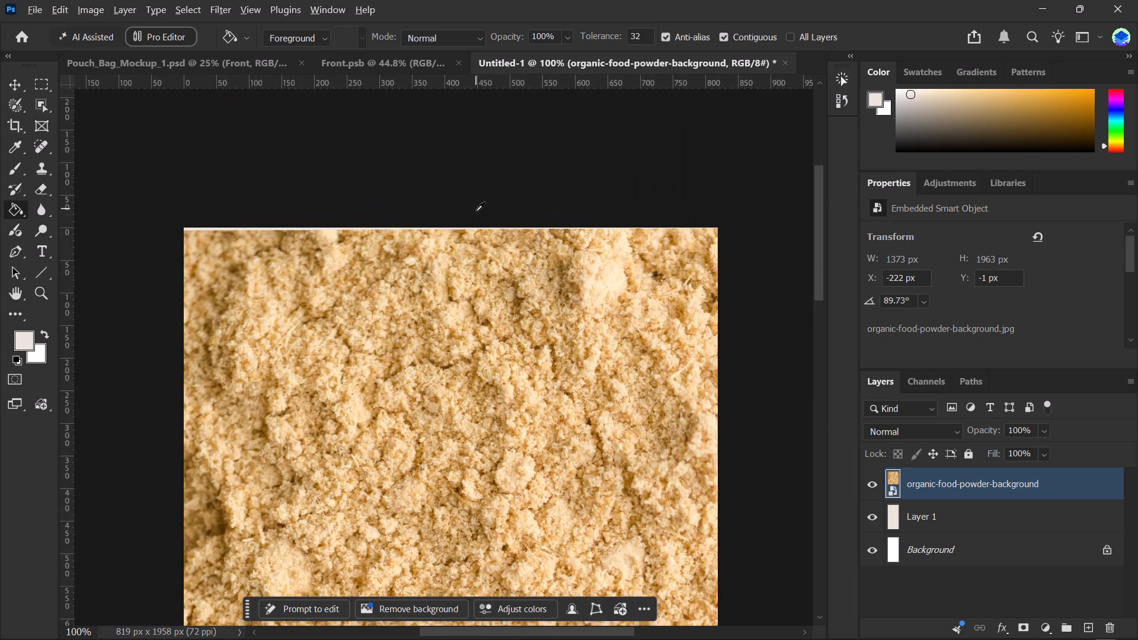
pyautogui.keyDown('alt'); pyautogui.scroll(16, 476, 211); pyautogui.keyUp('alt')
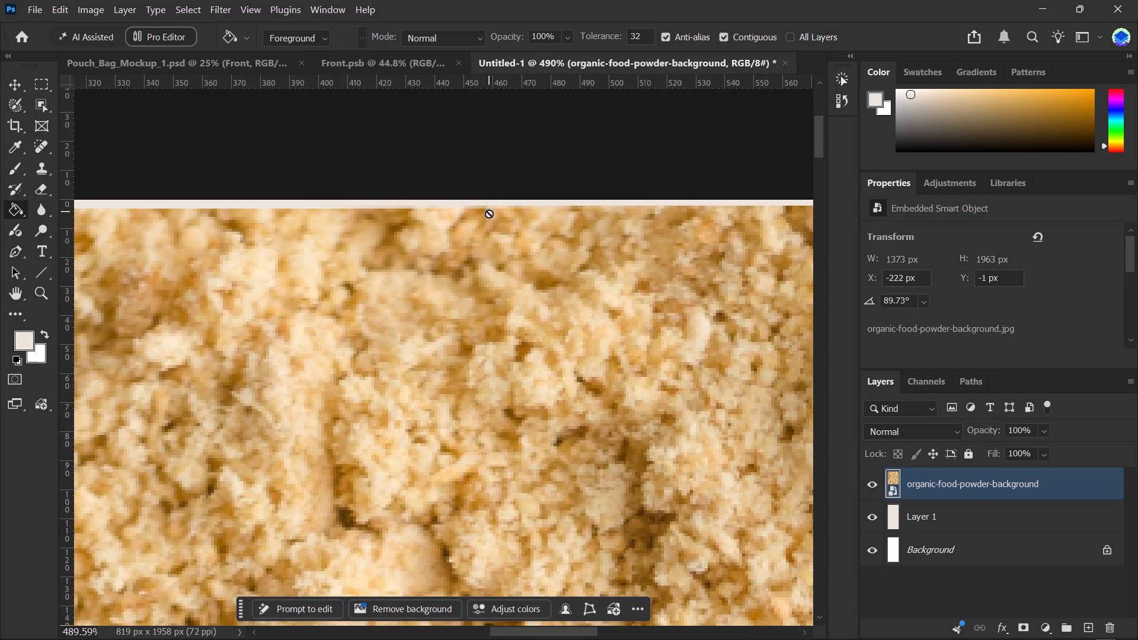
pyautogui.press('v')
pyautogui.click(500, 316)
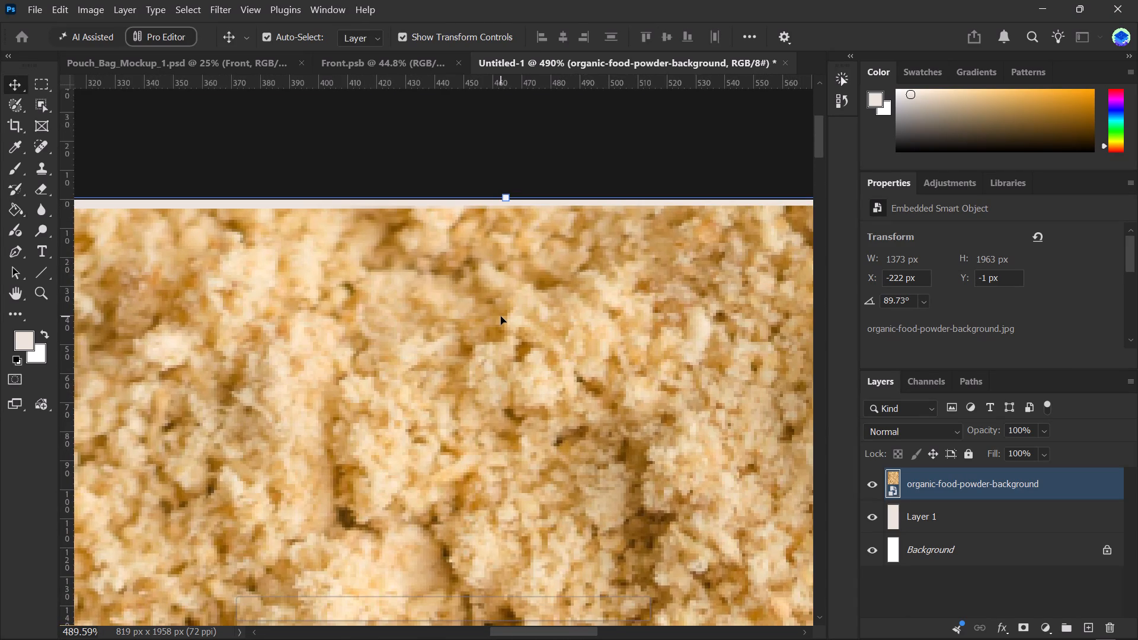
pyautogui.press('Up')
pyautogui.press('Up')
pyautogui.press('Up')
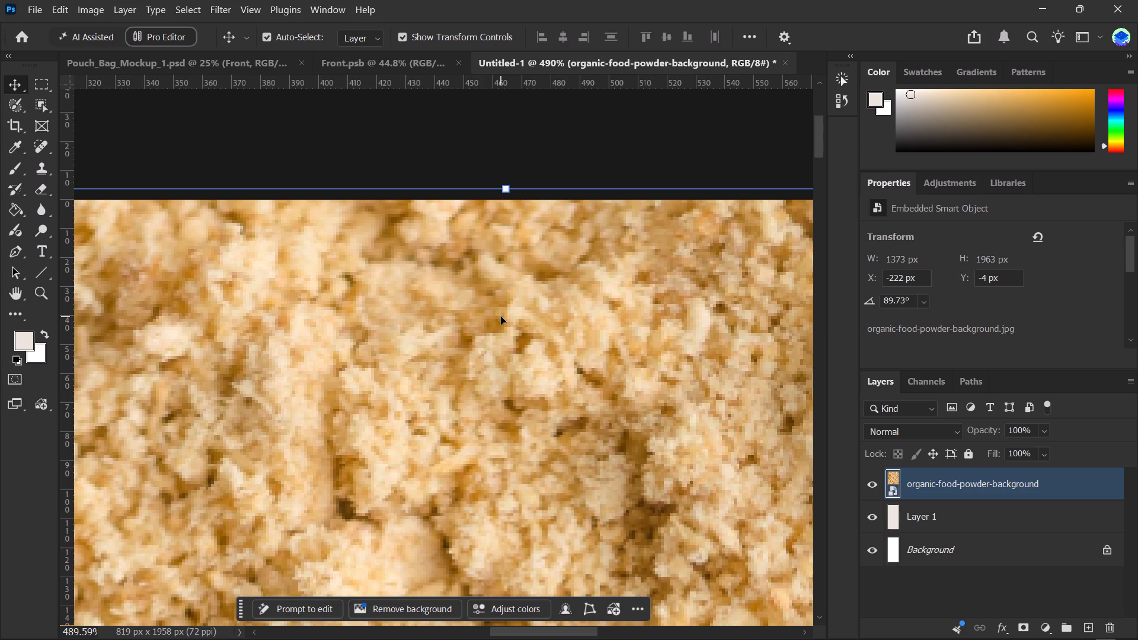
# Check how the powder image covers the lower part and bottom edge of the canvas.
pyautogui.keyDown('alt'); pyautogui.scroll(-9, 501, 316); pyautogui.keyUp('alt')
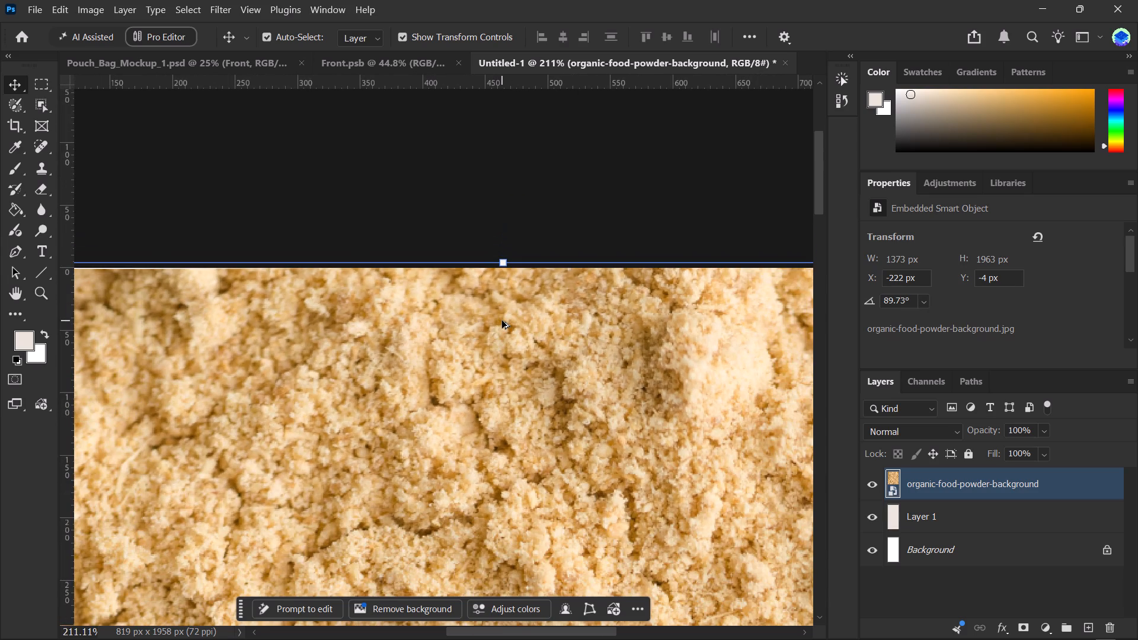
pyautogui.keyDown('alt'); pyautogui.scroll(-13, 502, 321); pyautogui.keyUp('alt')
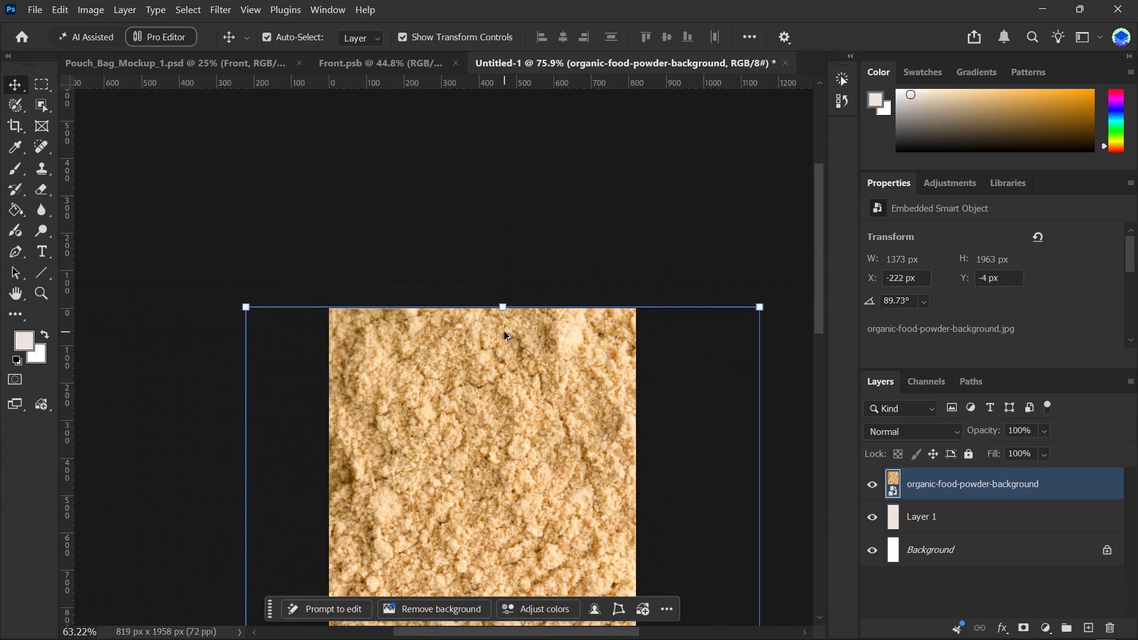
pyautogui.press('space')
pyautogui.press('space')
pyautogui.press('space')
pyautogui.press('space')
pyautogui.press('space')
pyautogui.press('space')
pyautogui.press('space')
pyautogui.press('space')
pyautogui.press('space')
pyautogui.press('space')
pyautogui.press('space')
pyautogui.press('space')
pyautogui.press('space')
pyautogui.press('space')
pyautogui.press('space')
pyautogui.press('space')
pyautogui.press('space')
pyautogui.press('space')
pyautogui.press('space')
pyautogui.press('space')
pyautogui.moveTo(580, 406); pyautogui.dragTo(486, 146)
pyautogui.moveTo(499, 345); pyautogui.dragTo(725, 488)
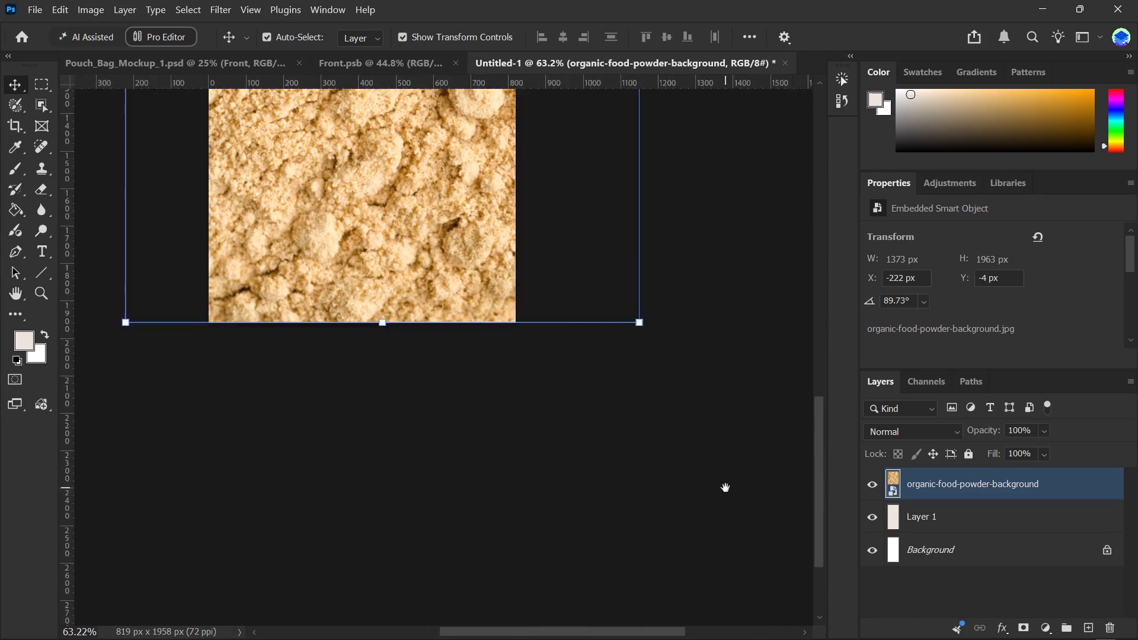
pyautogui.moveTo(625, 427); pyautogui.dragTo(618, 443)
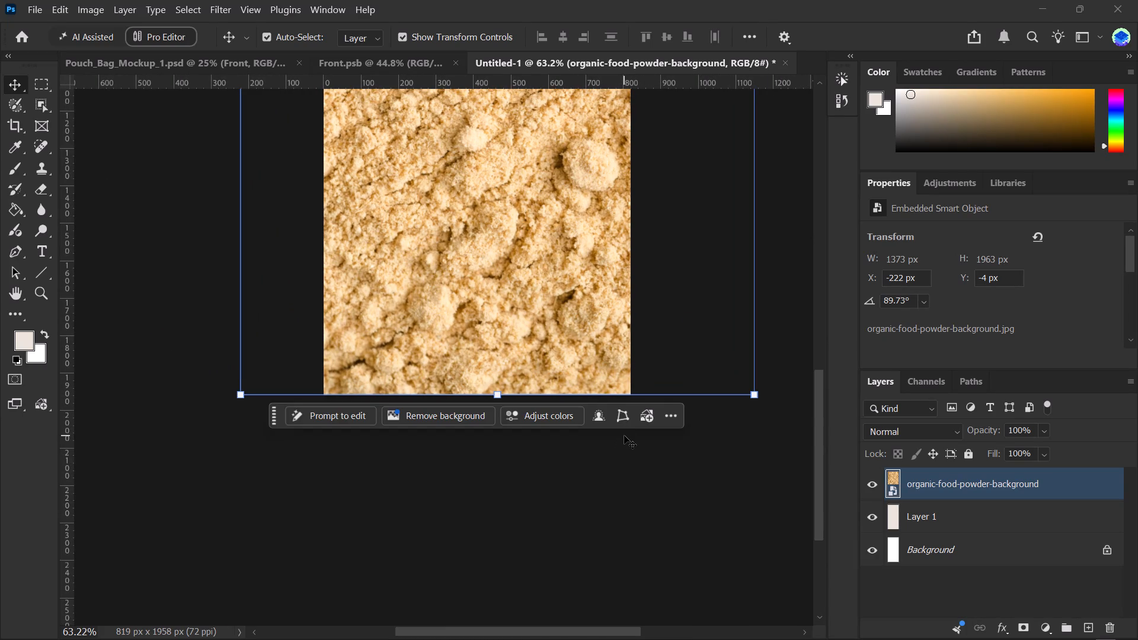
pyautogui.click(625, 471)
pyautogui.scroll(4, 628, 470)
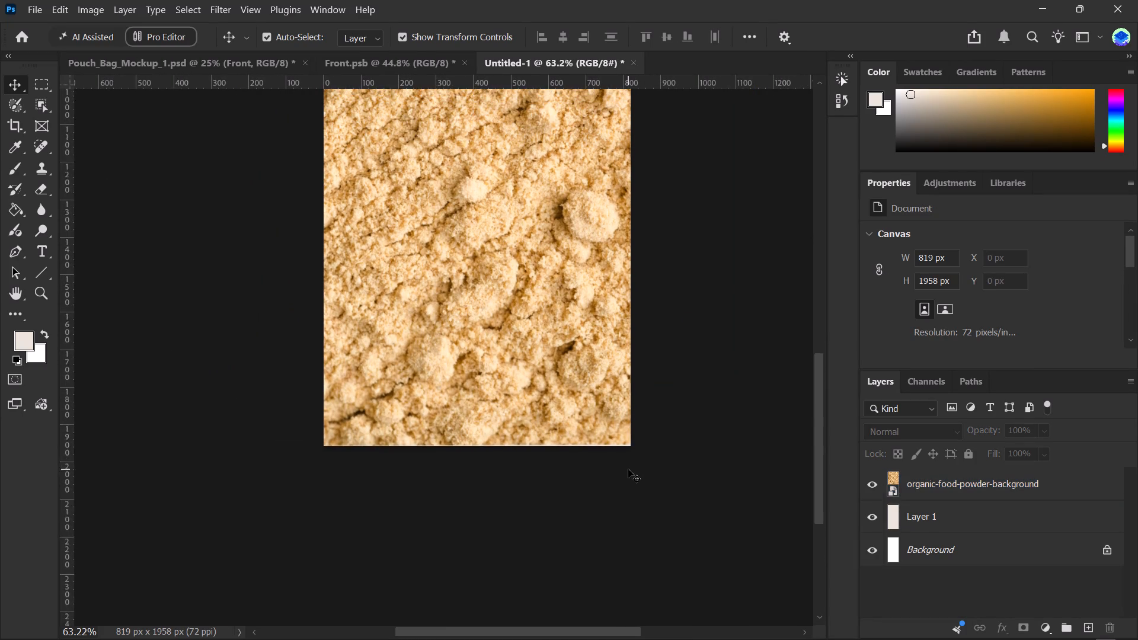
pyautogui.scroll(14, 628, 469)
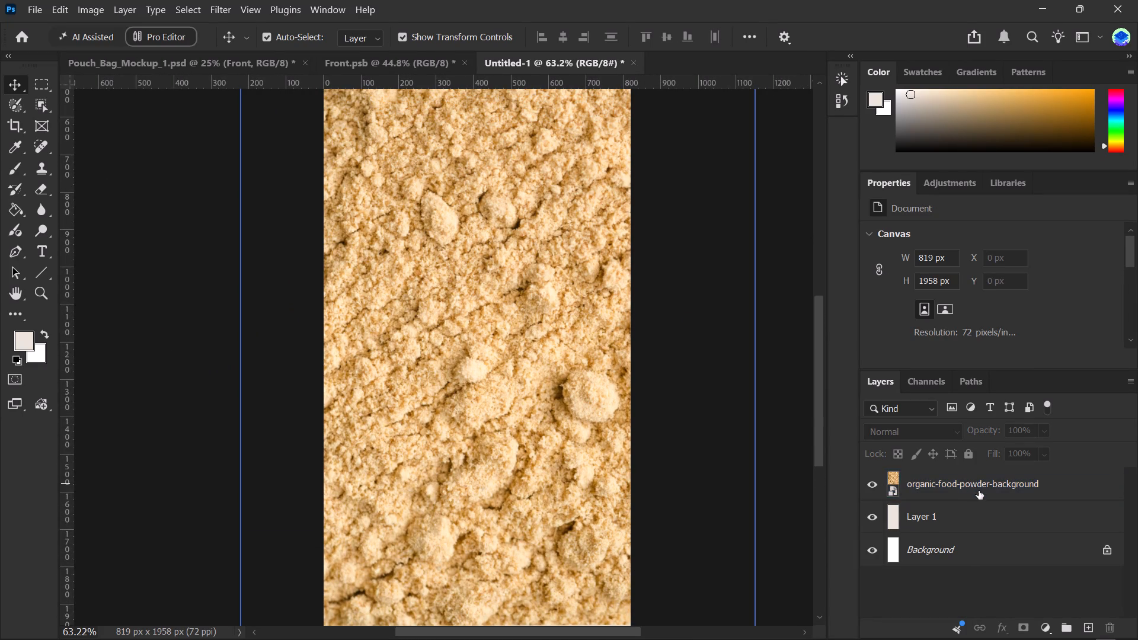
# Set the organic-food-powder-background layer's opacity to 50% and deselect the layer.
pyautogui.click(974, 485)
pyautogui.moveTo(990, 432); pyautogui.dragTo(988, 432)
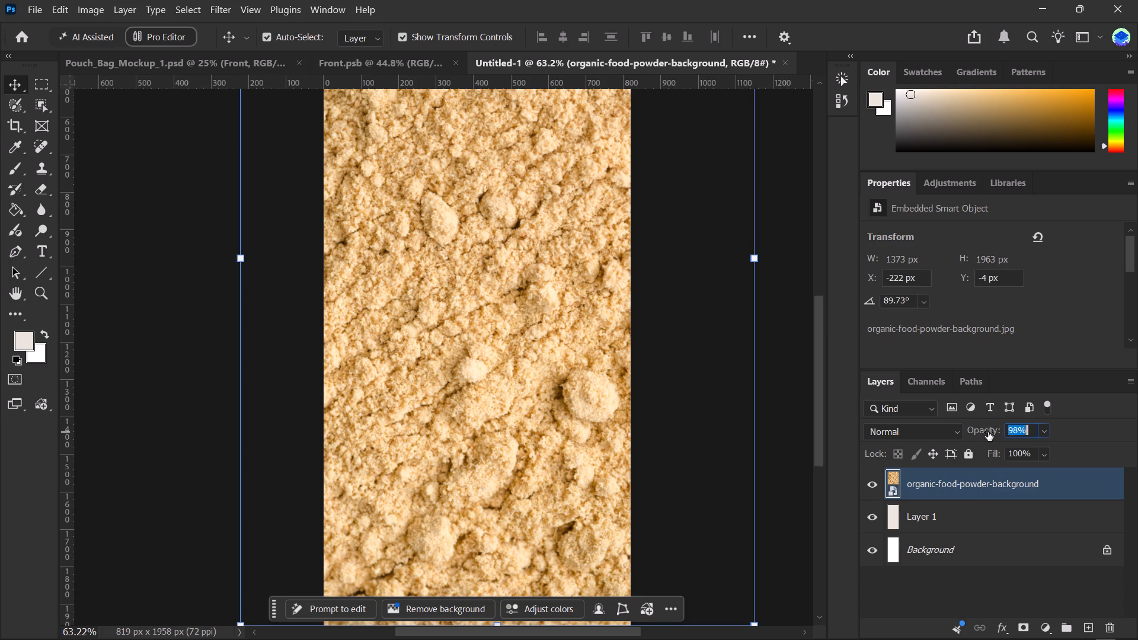
pyautogui.moveTo(988, 432); pyautogui.dragTo(954, 435)
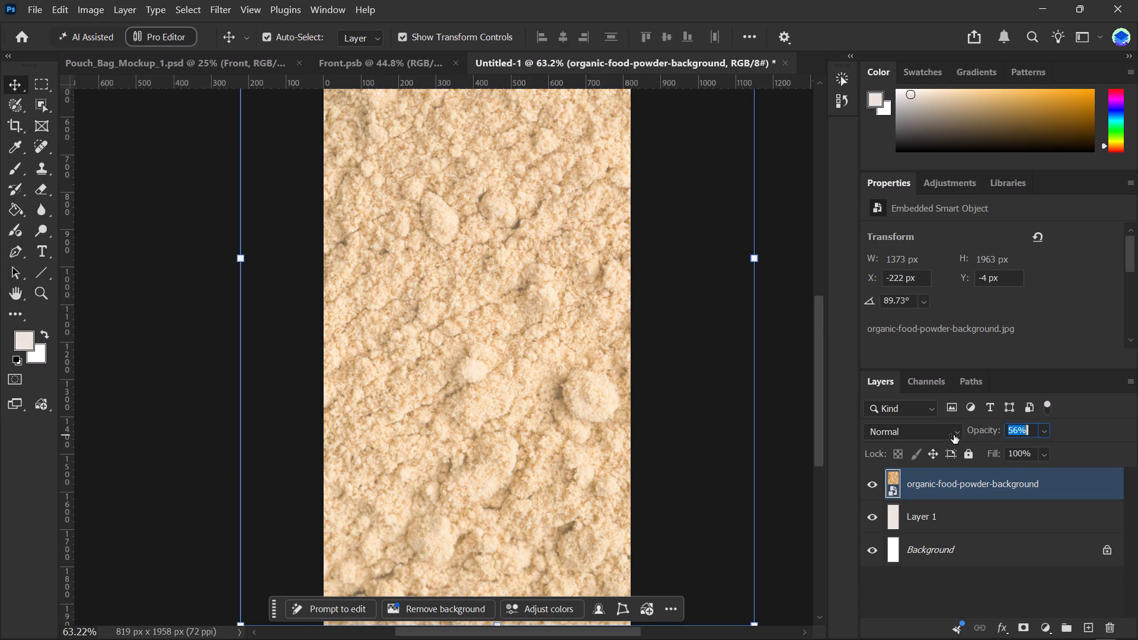
pyautogui.moveTo(954, 435); pyautogui.dragTo(950, 435)
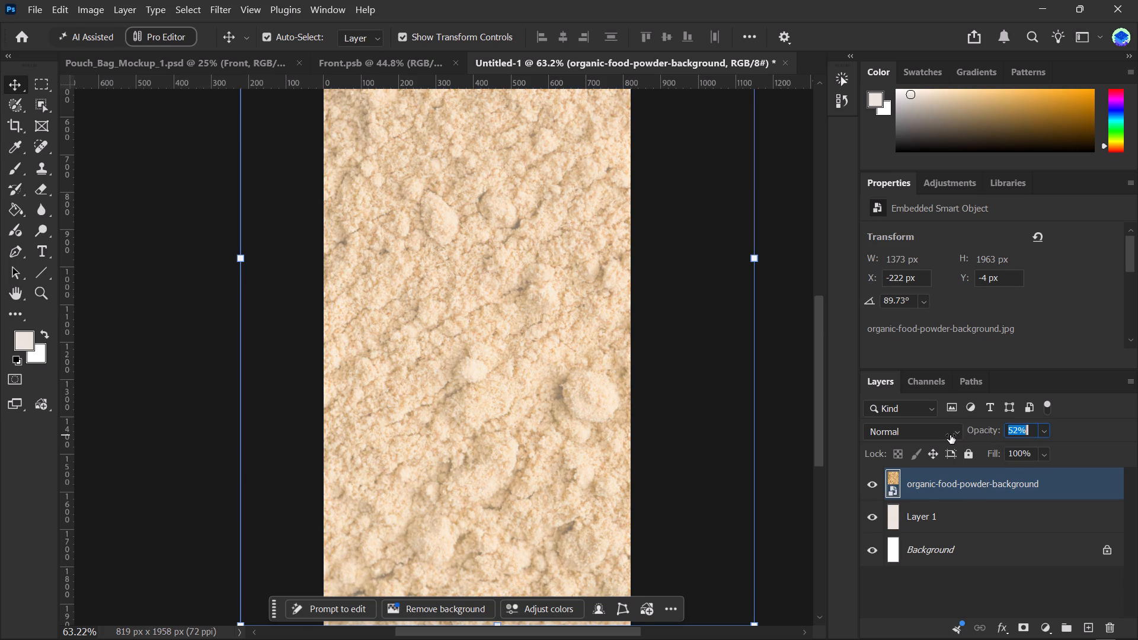
pyautogui.moveTo(950, 435); pyautogui.dragTo(949, 436)
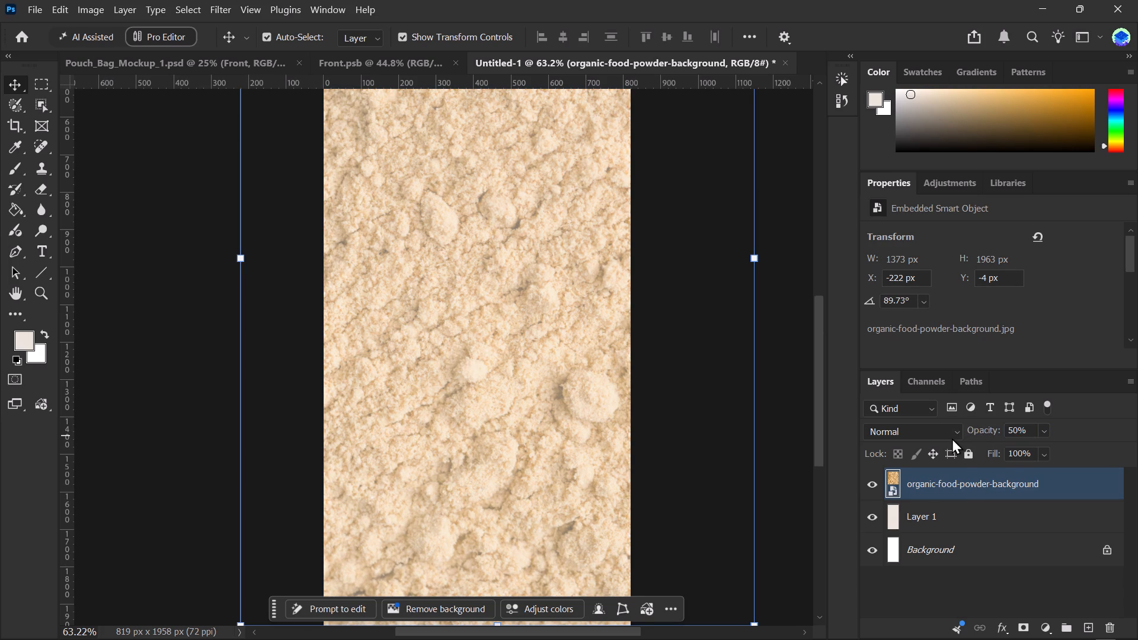
pyautogui.click(1016, 578)
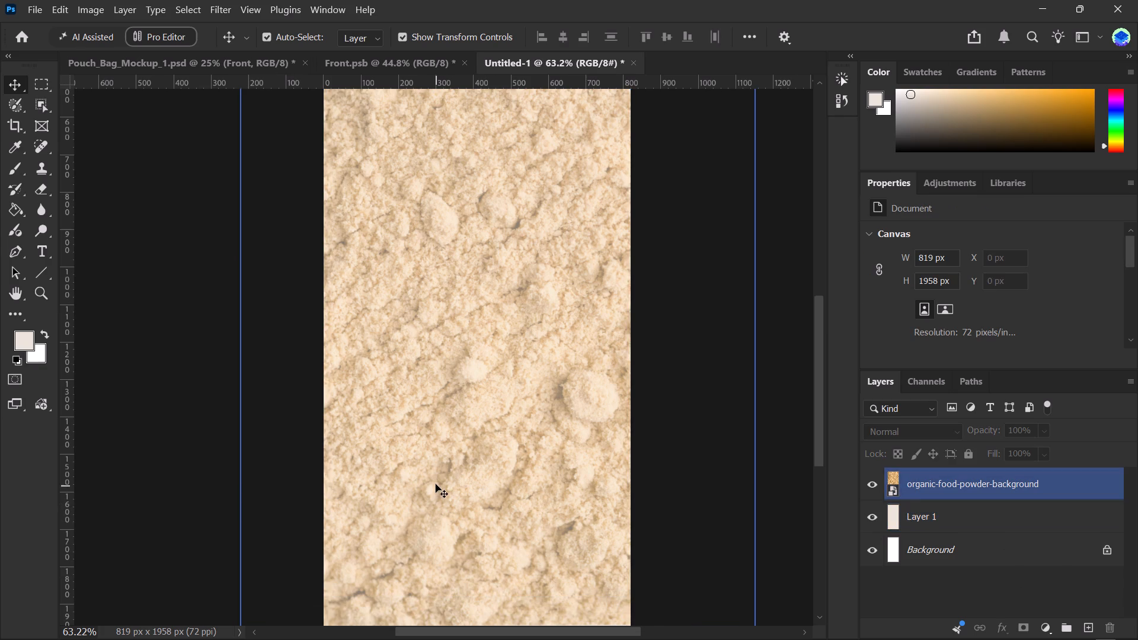
# Inspect the faded powder texture across the whole pouch front.
pyautogui.keyDown('alt'); pyautogui.scroll(-4, 434, 475); pyautogui.keyUp('alt')
pyautogui.press('space')
pyautogui.press('space')
pyautogui.press('space')
pyautogui.press('space')
pyautogui.moveTo(528, 364); pyautogui.dragTo(521, 453)
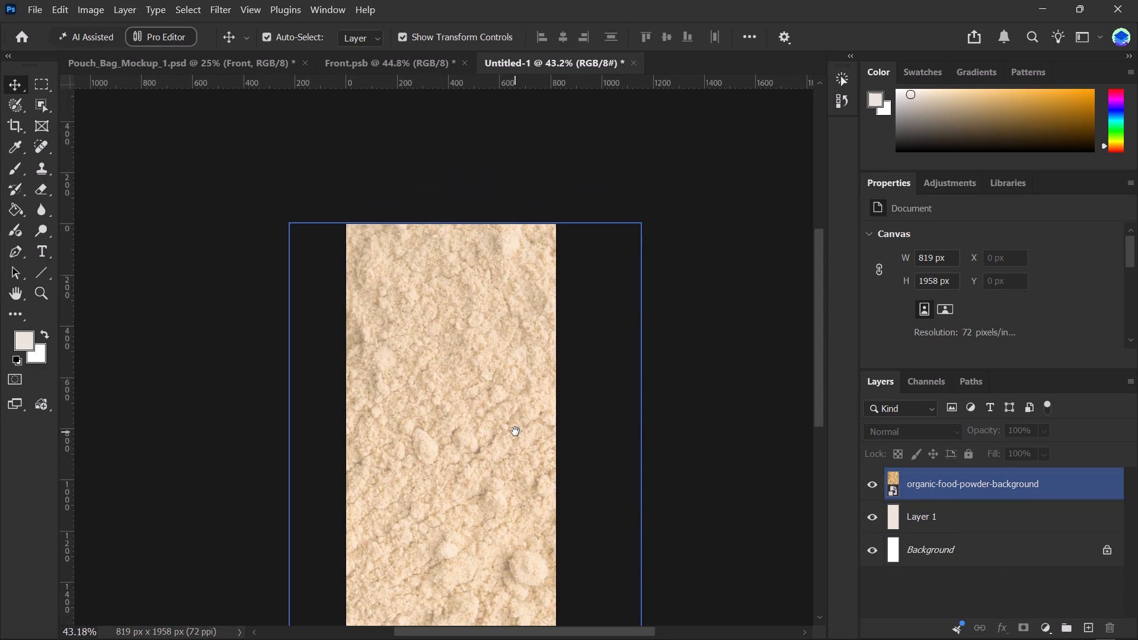
pyautogui.keyDown('alt'); pyautogui.scroll(-2, 515, 431); pyautogui.keyUp('alt')
pyautogui.press('space')
pyautogui.press('space')
pyautogui.press('space')
pyautogui.press('space')
pyautogui.press('space')
pyautogui.press('space')
pyautogui.press('space')
pyautogui.press('space')
pyautogui.press('space')
pyautogui.press('space')
pyautogui.press('space')
pyautogui.press('space')
pyautogui.moveTo(506, 452); pyautogui.dragTo(506, 388)
# Switch to Illustrator and examine the powder texture behind the text on the GARJ Brand Strategy artboard.
pyautogui.hotkey('alt', 'Tab')
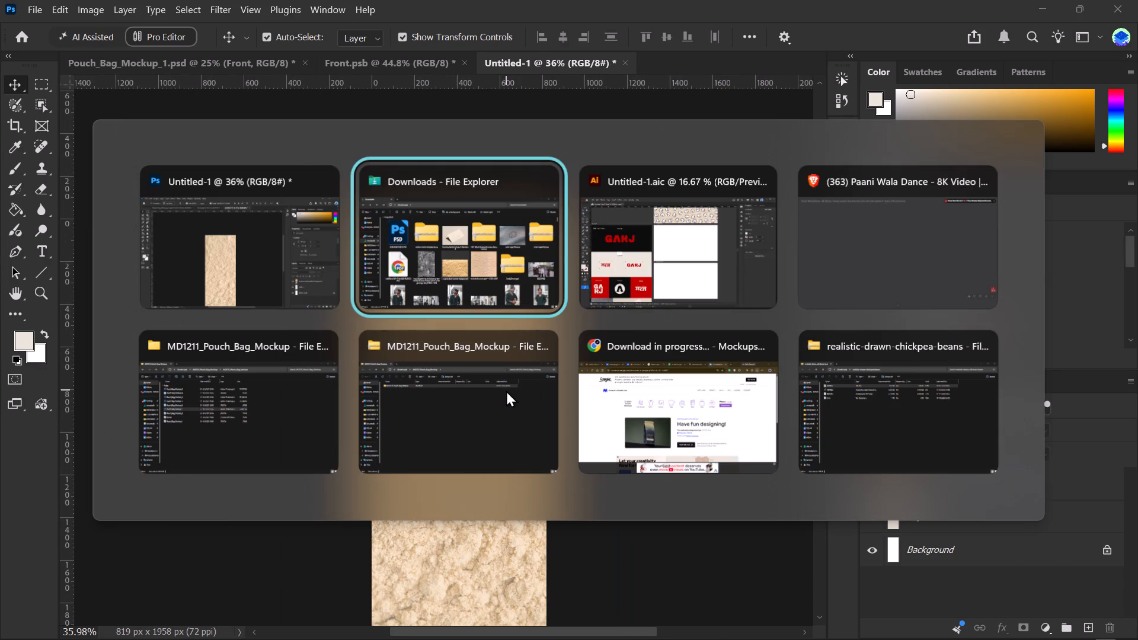
pyautogui.hotkey('alt', 'Tab')
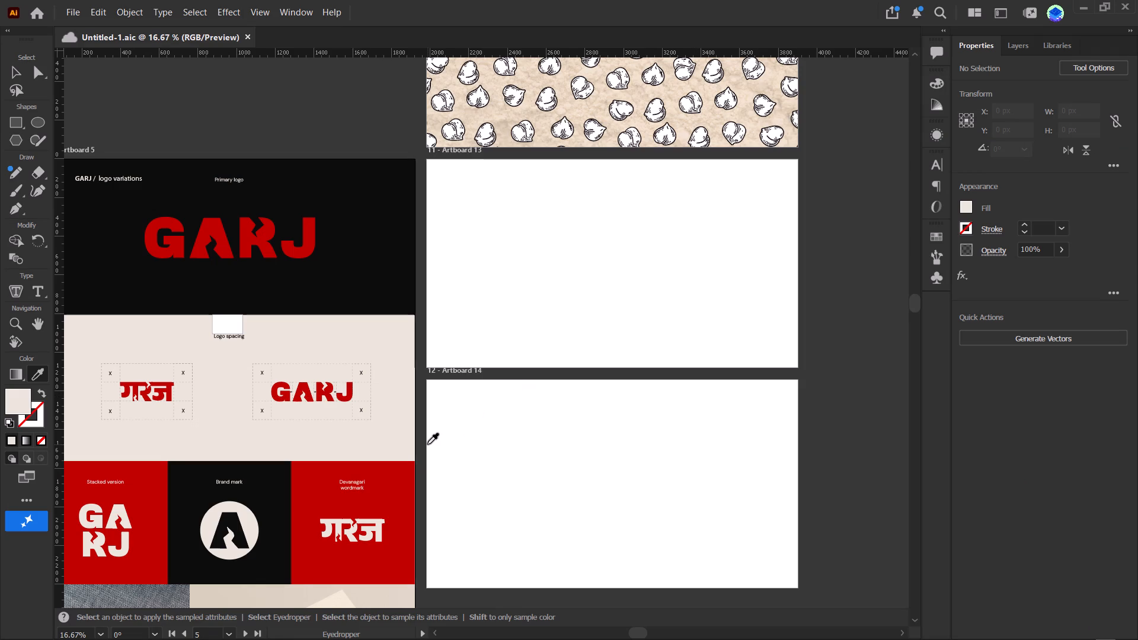
pyautogui.keyDown('alt'); pyautogui.scroll(-2, 644, 151); pyautogui.keyUp('alt')
pyautogui.keyDown('alt'); pyautogui.scroll(6, 257, 386); pyautogui.keyUp('alt')
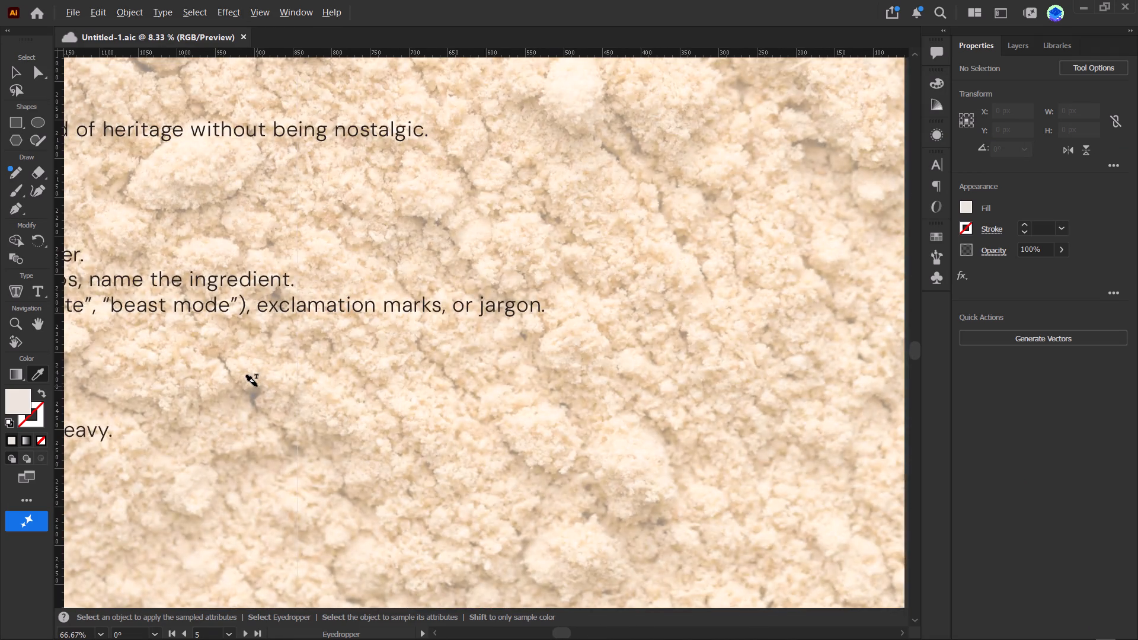
pyautogui.keyDown('alt'); pyautogui.scroll(-2, 262, 389); pyautogui.keyUp('alt')
pyautogui.press('space')
pyautogui.press('space')
pyautogui.press('space')
pyautogui.moveTo(327, 393); pyautogui.dragTo(507, 447)
# Switch to Photoshop, review the full textured pouch front and compare it with the DARKSIDE design in Front.psb.
pyautogui.hotkey('alt', 'Tab')
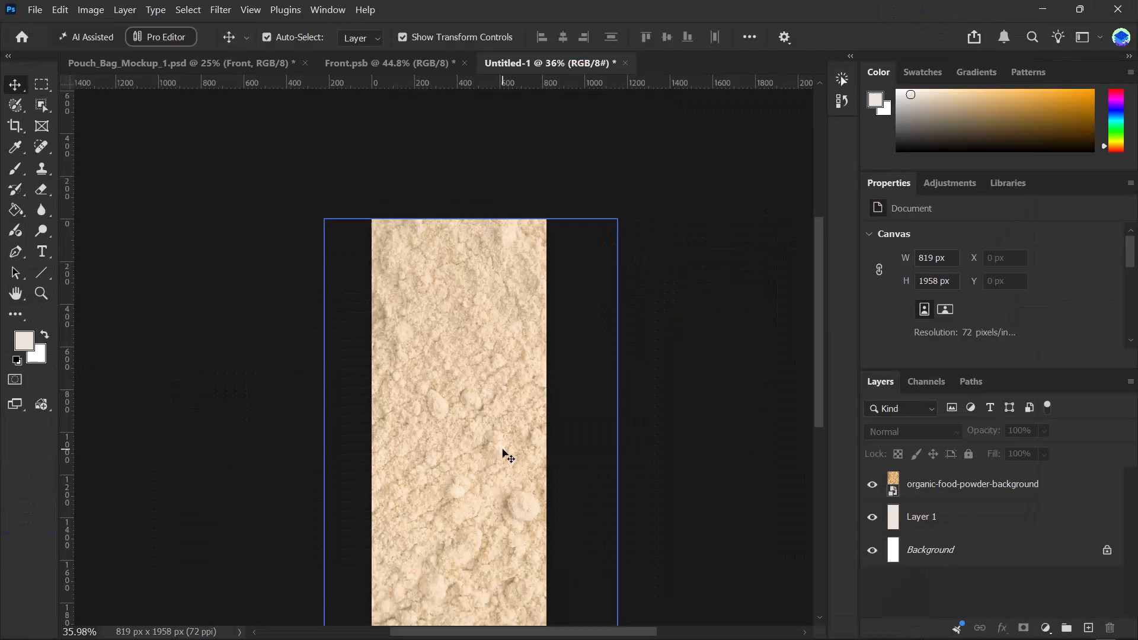
pyautogui.keyDown('alt'); pyautogui.scroll(3, 474, 464); pyautogui.keyUp('alt')
pyautogui.press('space')
pyautogui.press('space')
pyautogui.press('space')
pyautogui.press('space')
pyautogui.press('space')
pyautogui.press('space')
pyautogui.press('space')
pyautogui.press('space')
pyautogui.press('space')
pyautogui.press('space')
pyautogui.press('space')
pyautogui.press('space')
pyautogui.press('space')
pyautogui.press('space')
pyautogui.press('space')
pyautogui.press('space')
pyautogui.press('space')
pyautogui.press('space')
pyautogui.press('space')
pyautogui.press('space')
pyautogui.moveTo(474, 472); pyautogui.dragTo(461, 393)
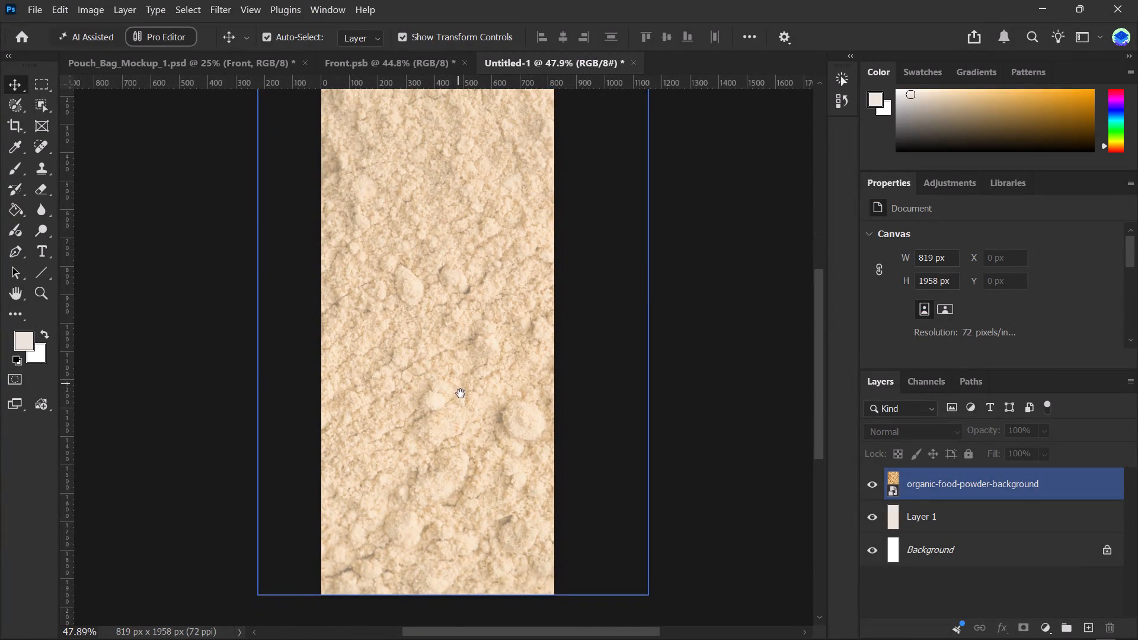
pyautogui.moveTo(461, 393); pyautogui.dragTo(462, 399)
pyautogui.press('space')
pyautogui.press('space')
pyautogui.press('space')
pyautogui.press('space')
pyautogui.press('space')
pyautogui.moveTo(468, 384); pyautogui.dragTo(469, 402)
pyautogui.keyDown('alt'); pyautogui.scroll(-1, 469, 398); pyautogui.keyUp('alt')
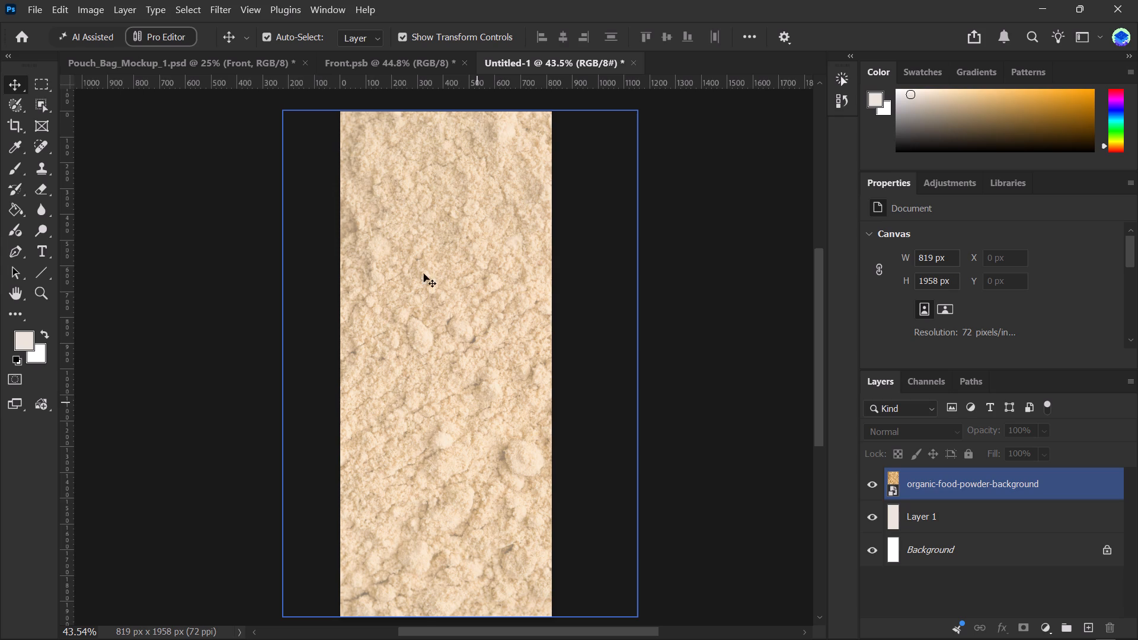
pyautogui.click(411, 67)
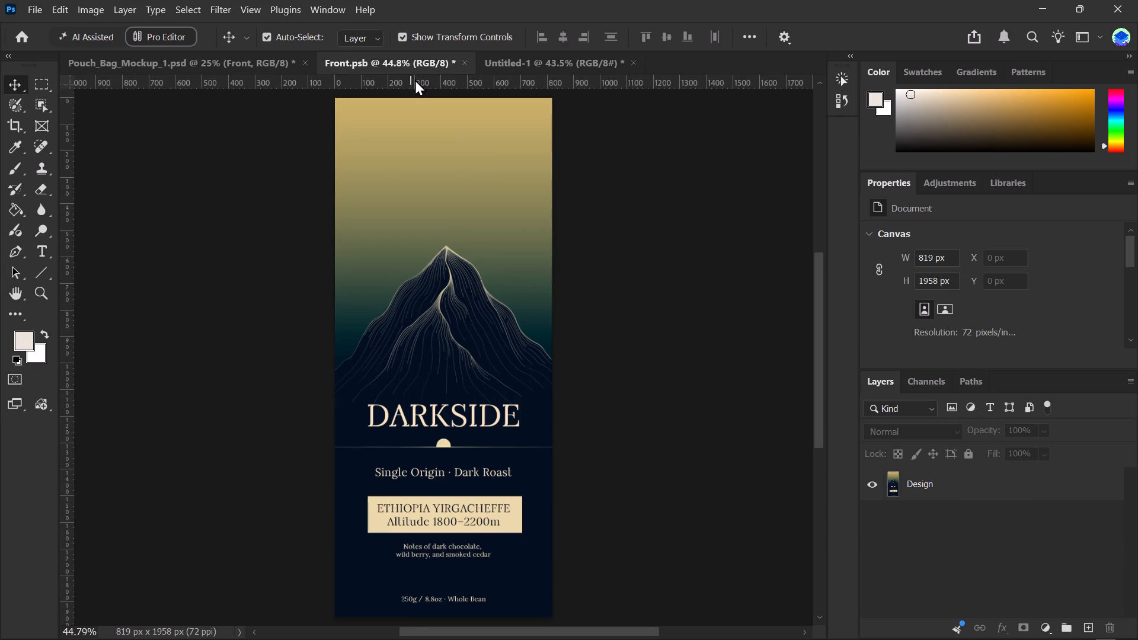
pyautogui.click(545, 59)
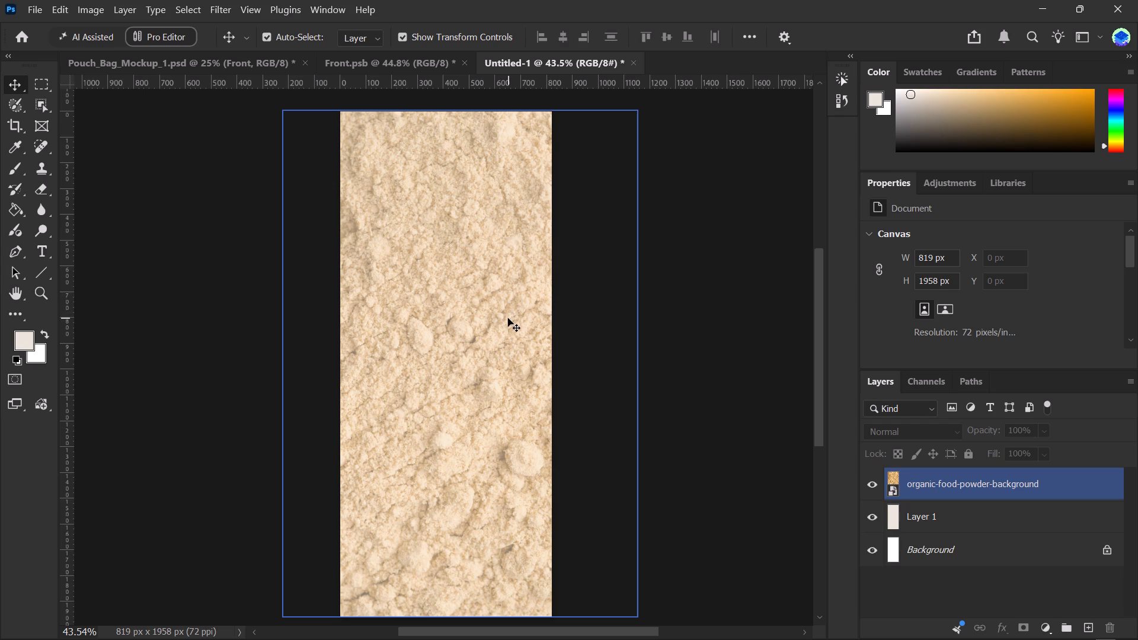
# Switch to the browser, exit the full-screen video, start the Yimmy Yimmy music video and skip ahead in it.
pyautogui.hotkey('alt', 'Tab')
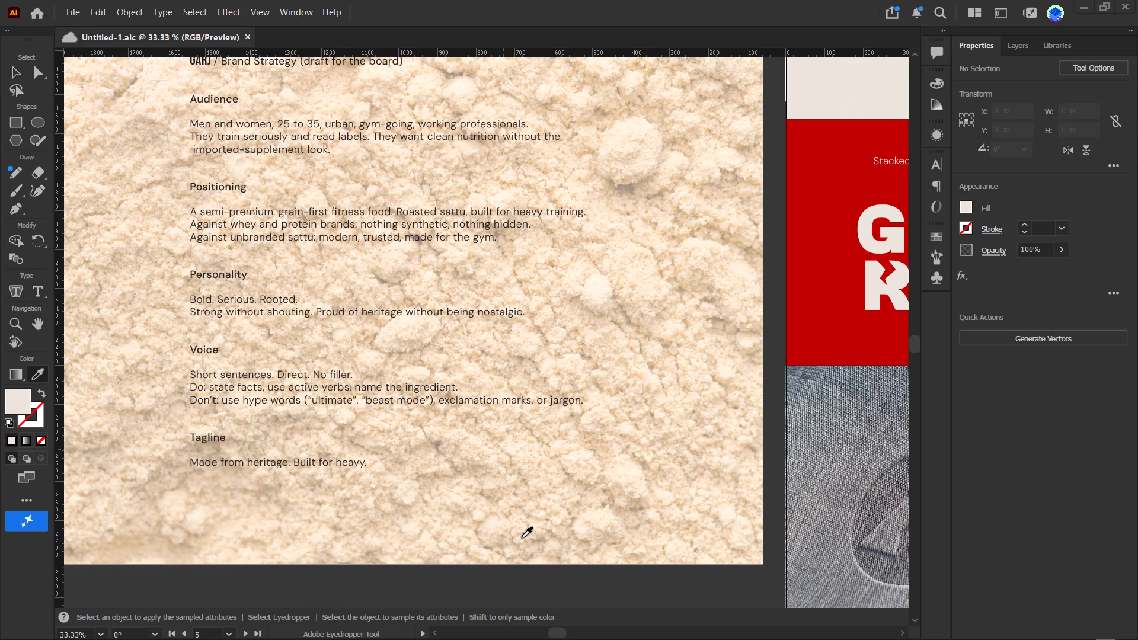
pyautogui.hotkey('alt', 'Tab')
pyautogui.hotkey('alt', 'Tab')
pyautogui.hotkey('alt', 'Tab')
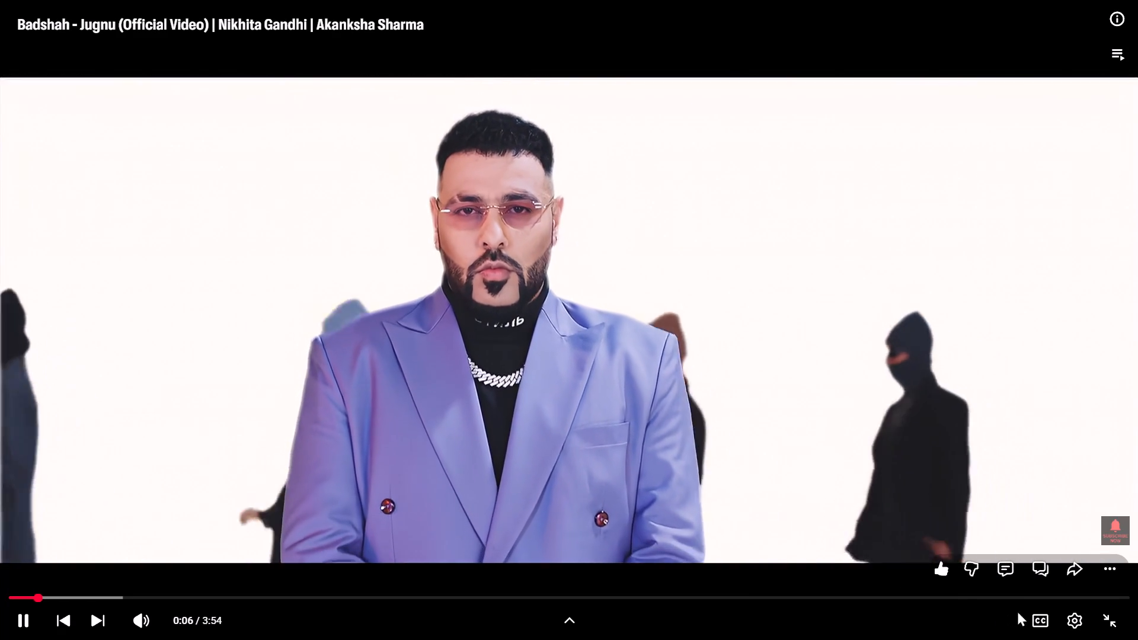
pyautogui.click(1108, 610)
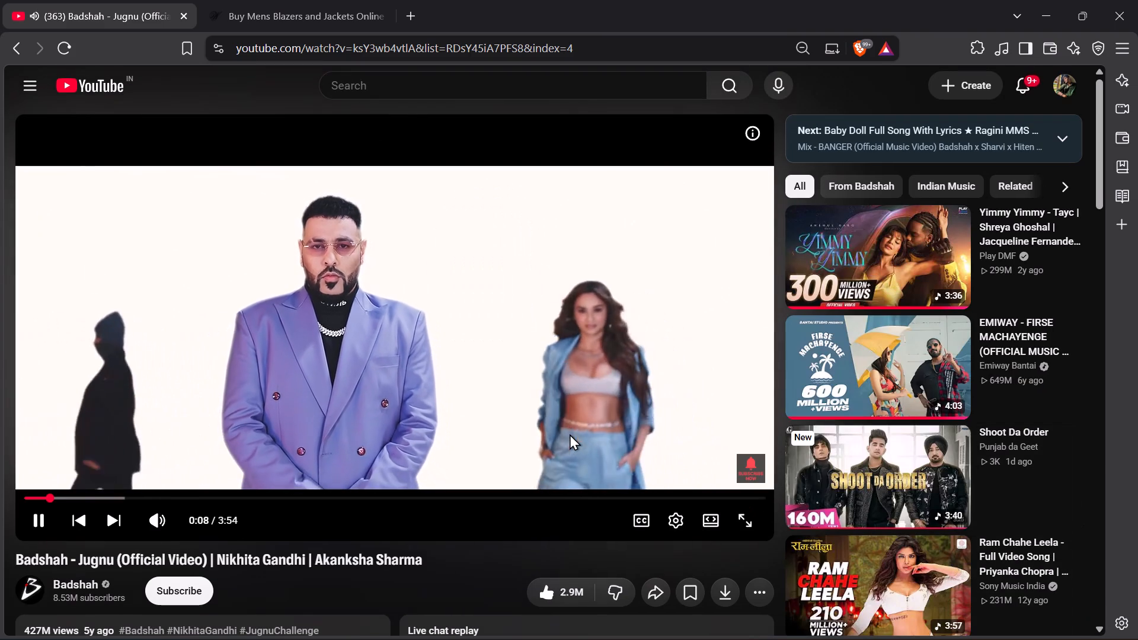
pyautogui.click(874, 244)
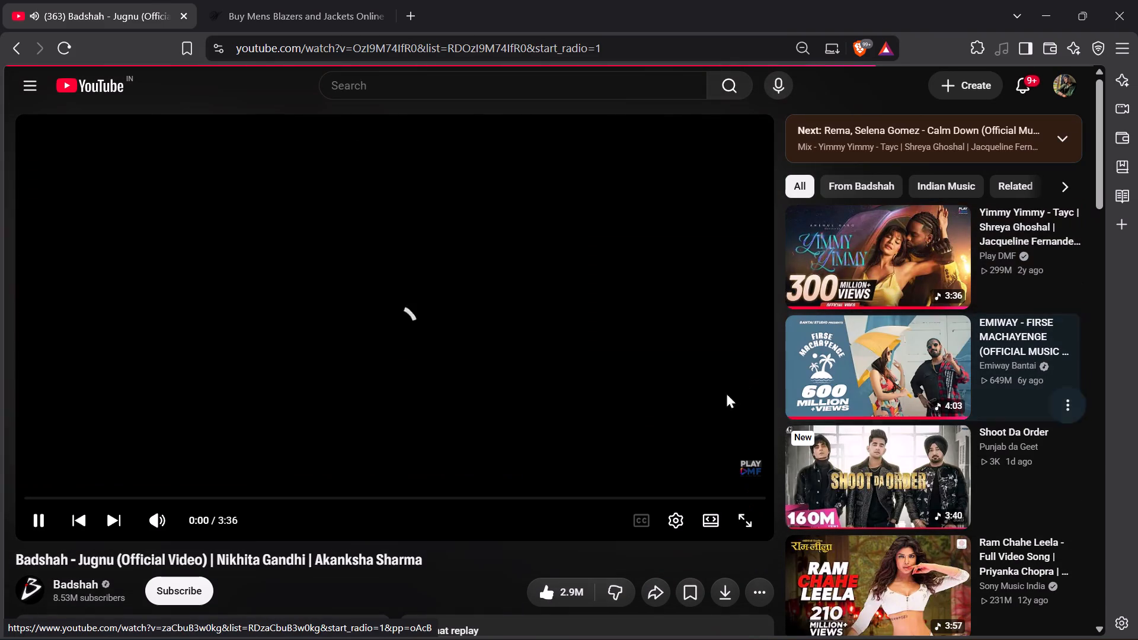
pyautogui.press('Right')
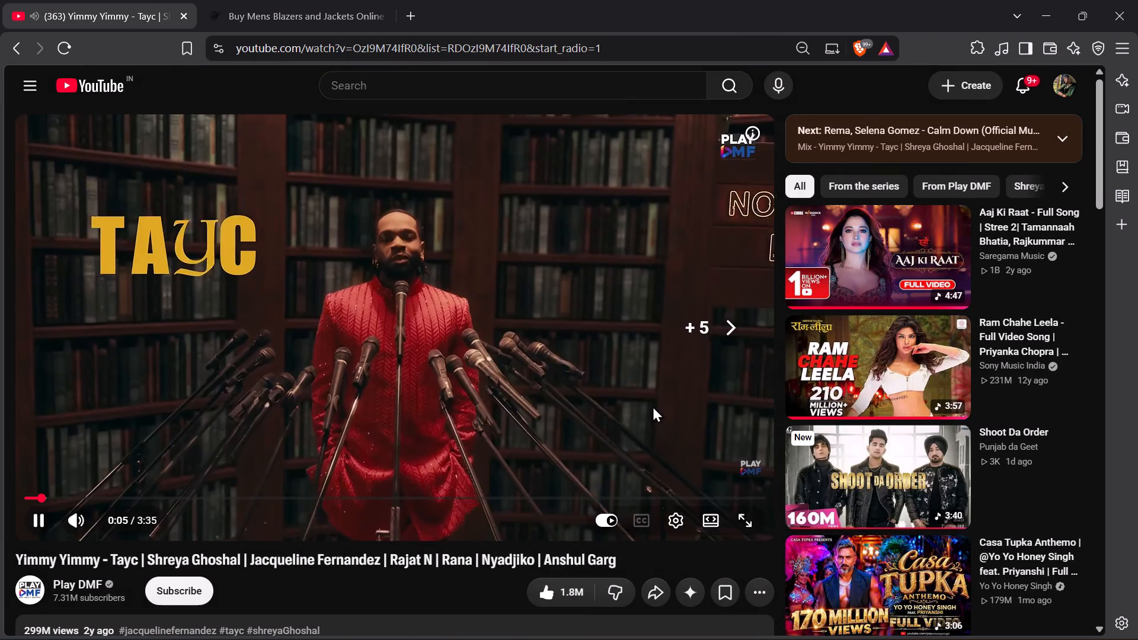
pyautogui.press('Right')
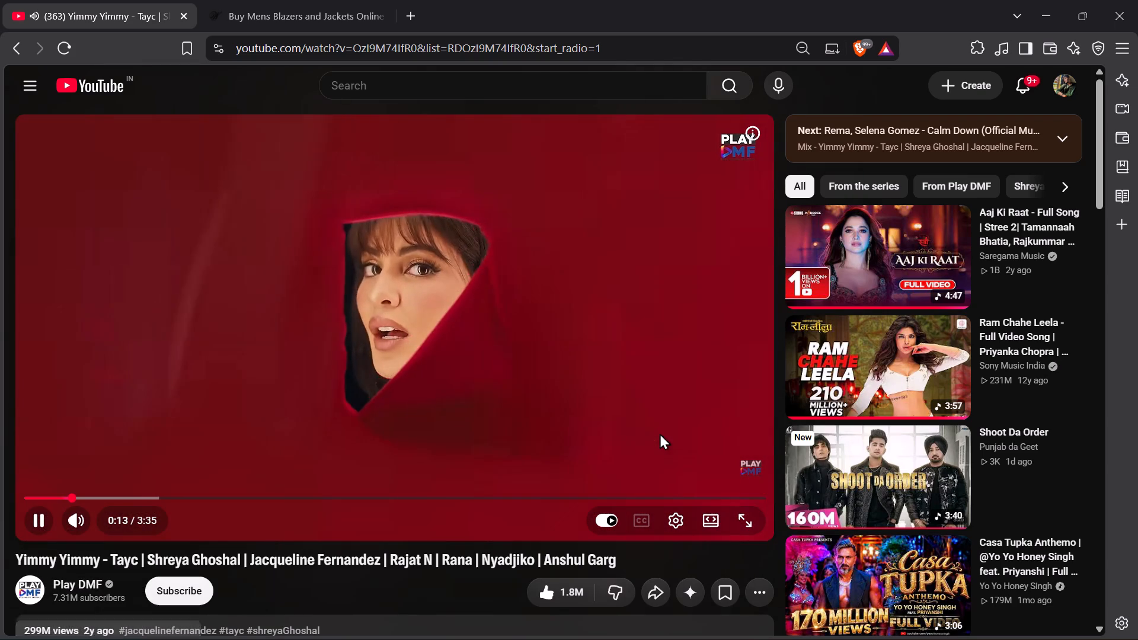
# Switch to Illustrator and copy the red GARJ wordmark from the Logo spacing section of Artboard 5.
pyautogui.hotkey('alt', 'Tab')
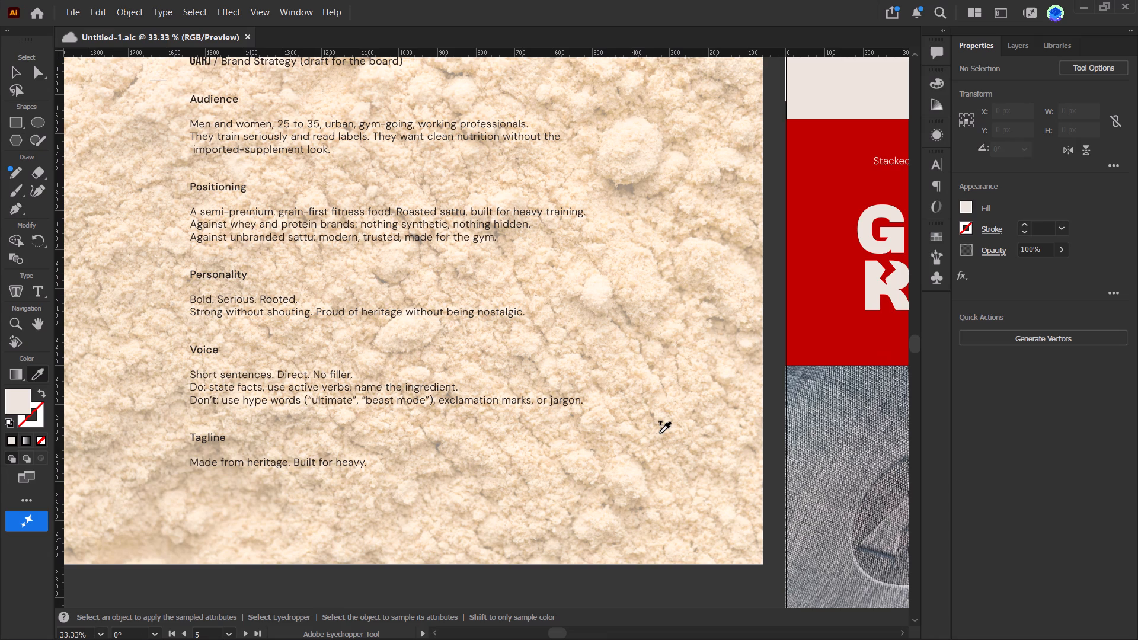
pyautogui.press('space')
pyautogui.press('space')
pyautogui.press('space')
pyautogui.press('space')
pyautogui.press('space')
pyautogui.press('space')
pyautogui.press('space')
pyautogui.press('space')
pyautogui.press('space')
pyautogui.press('space')
pyautogui.press('space')
pyautogui.press('space')
pyautogui.press('space')
pyautogui.press('space')
pyautogui.press('space')
pyautogui.press('space')
pyautogui.press('space')
pyautogui.press('space')
pyautogui.press('space')
pyautogui.press('space')
pyautogui.moveTo(492, 423); pyautogui.dragTo(343, 430)
pyautogui.moveTo(782, 436); pyautogui.dragTo(512, 432)
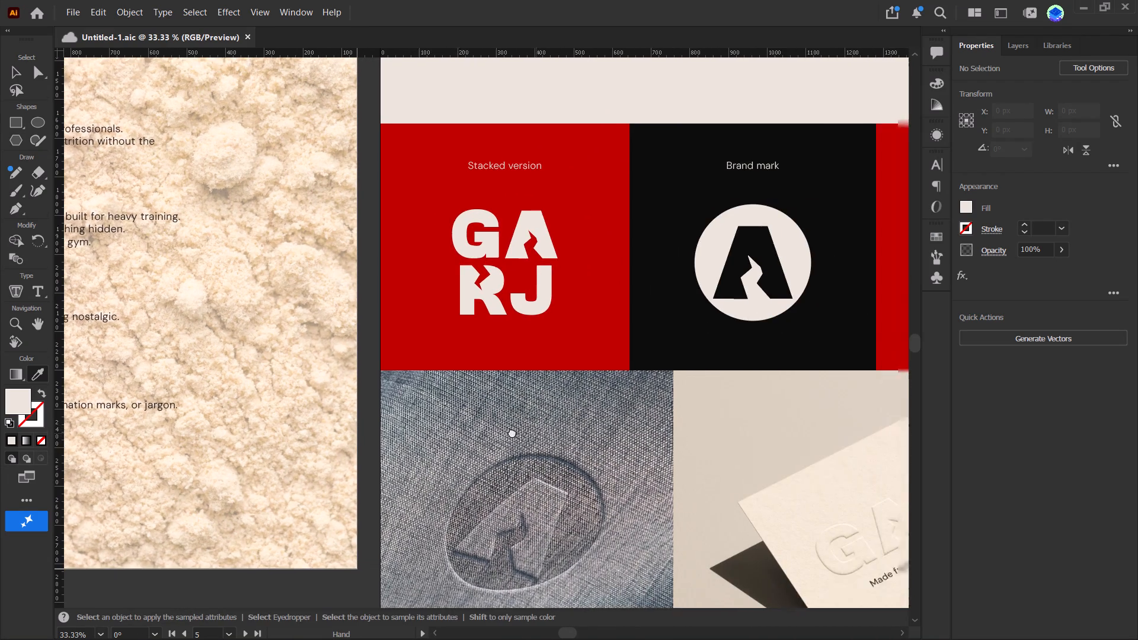
pyautogui.moveTo(512, 432); pyautogui.dragTo(445, 435)
pyautogui.moveTo(703, 426); pyautogui.dragTo(369, 413)
pyautogui.moveTo(466, 217); pyautogui.dragTo(579, 447)
pyautogui.moveTo(542, 344); pyautogui.dragTo(437, 432)
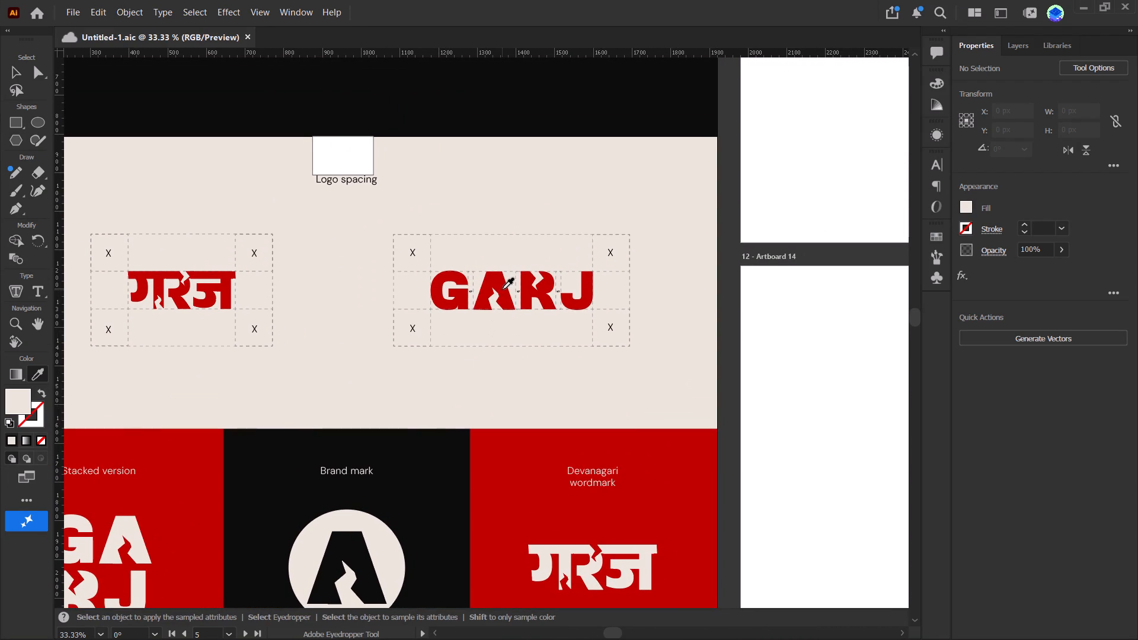
pyautogui.press('v')
pyautogui.click(503, 289)
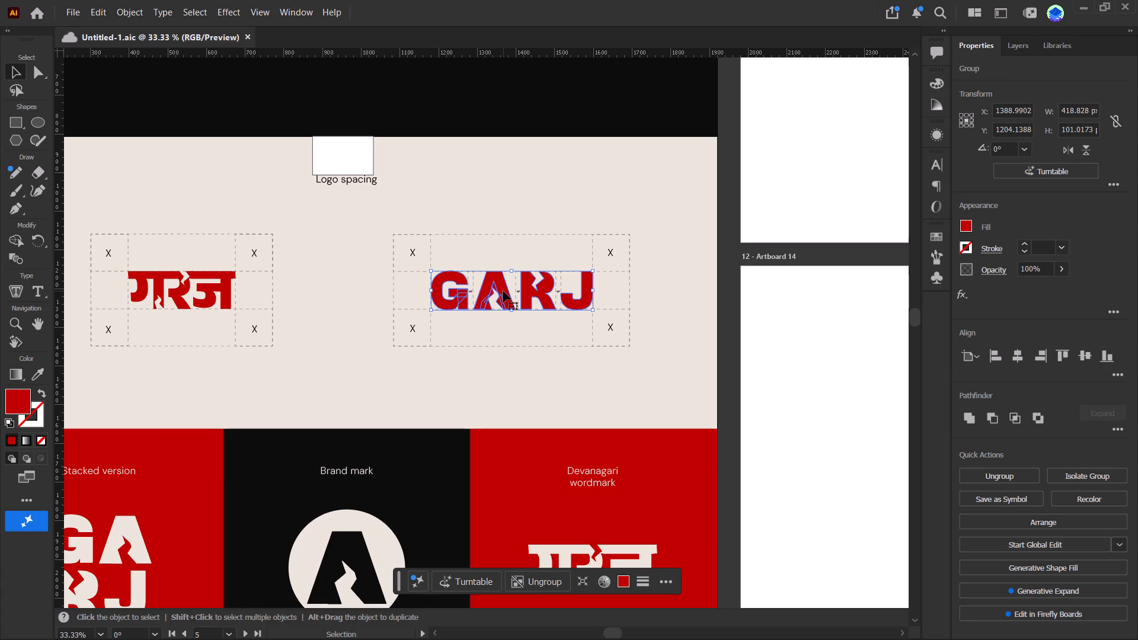
pyautogui.hotkey('ctrl', 'c')
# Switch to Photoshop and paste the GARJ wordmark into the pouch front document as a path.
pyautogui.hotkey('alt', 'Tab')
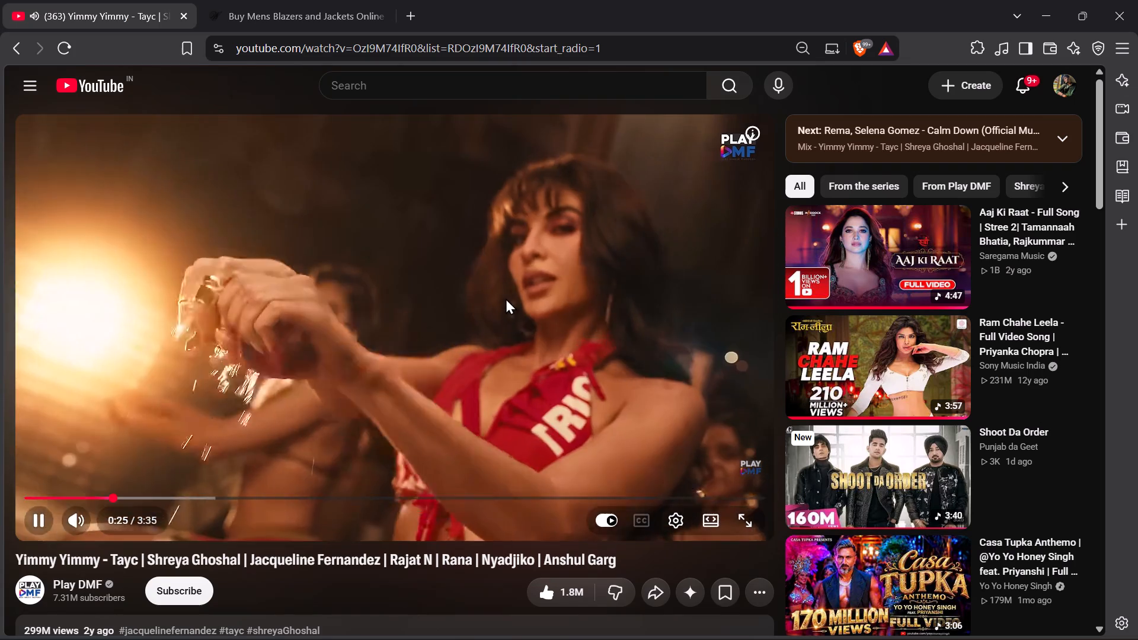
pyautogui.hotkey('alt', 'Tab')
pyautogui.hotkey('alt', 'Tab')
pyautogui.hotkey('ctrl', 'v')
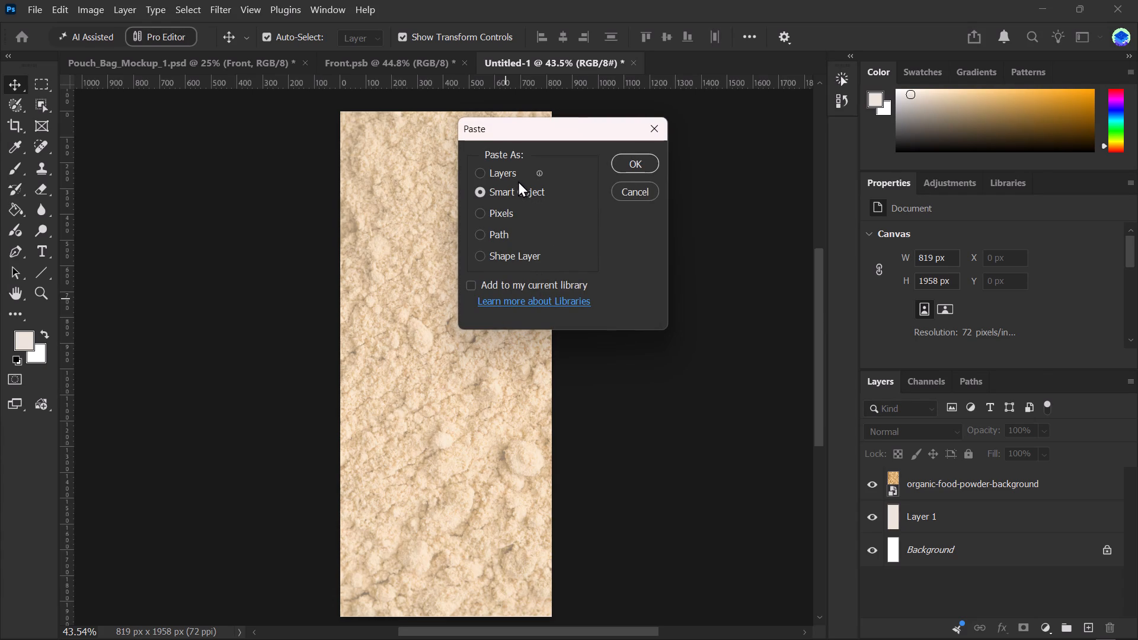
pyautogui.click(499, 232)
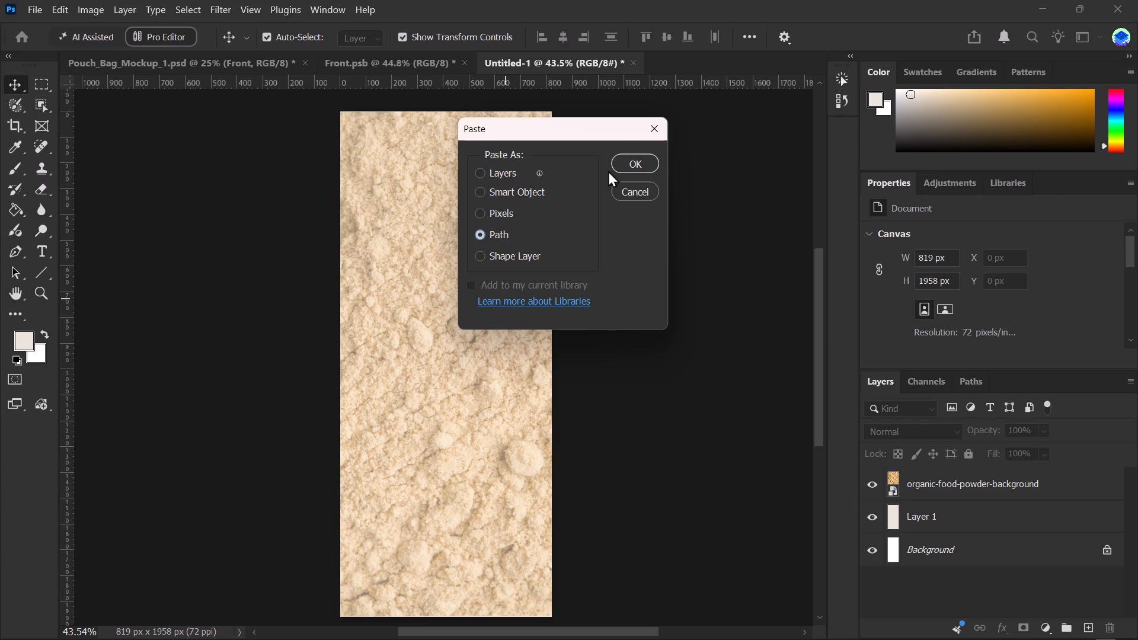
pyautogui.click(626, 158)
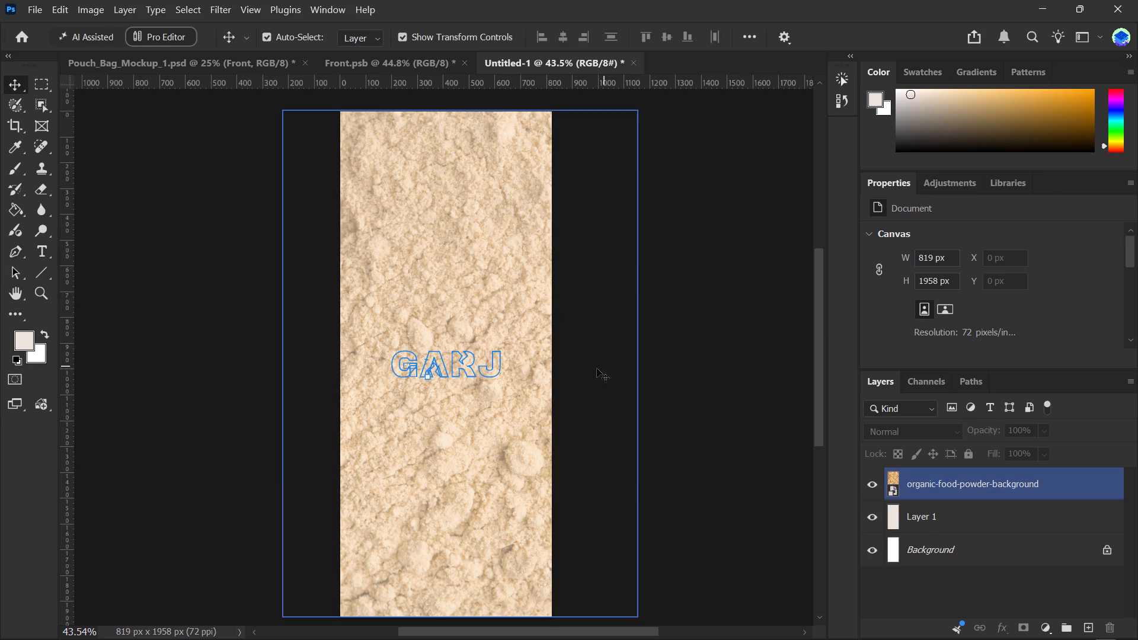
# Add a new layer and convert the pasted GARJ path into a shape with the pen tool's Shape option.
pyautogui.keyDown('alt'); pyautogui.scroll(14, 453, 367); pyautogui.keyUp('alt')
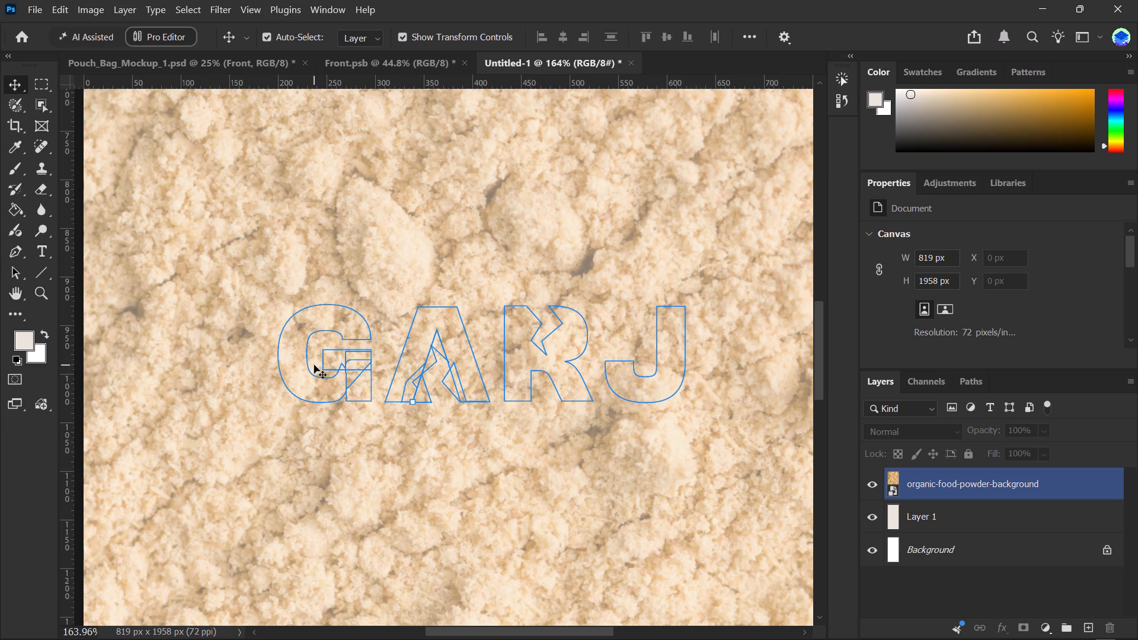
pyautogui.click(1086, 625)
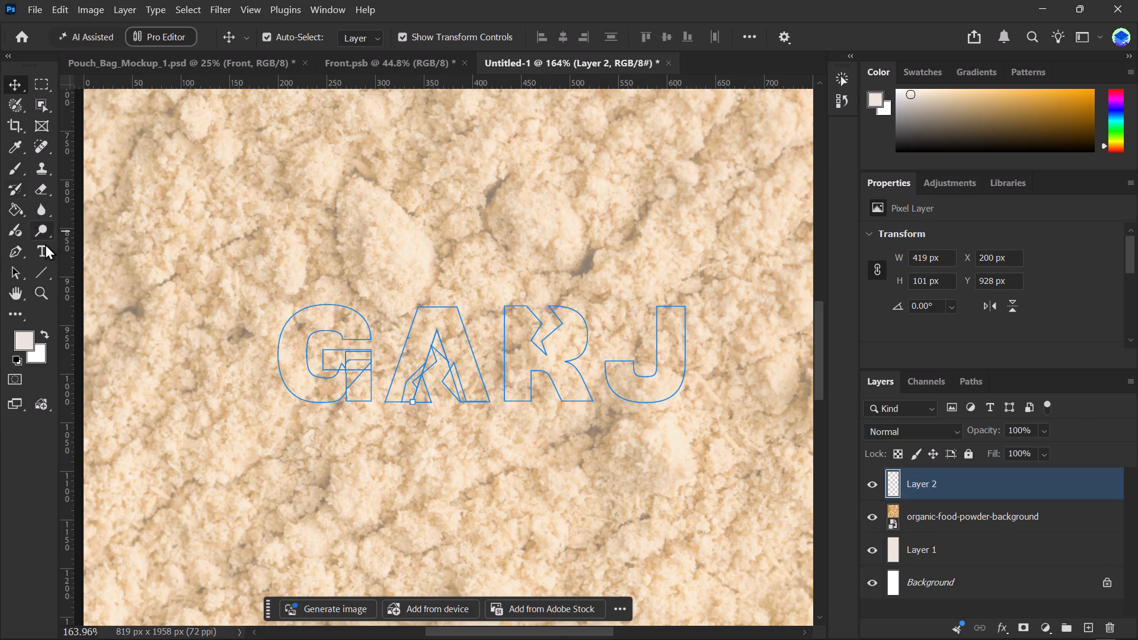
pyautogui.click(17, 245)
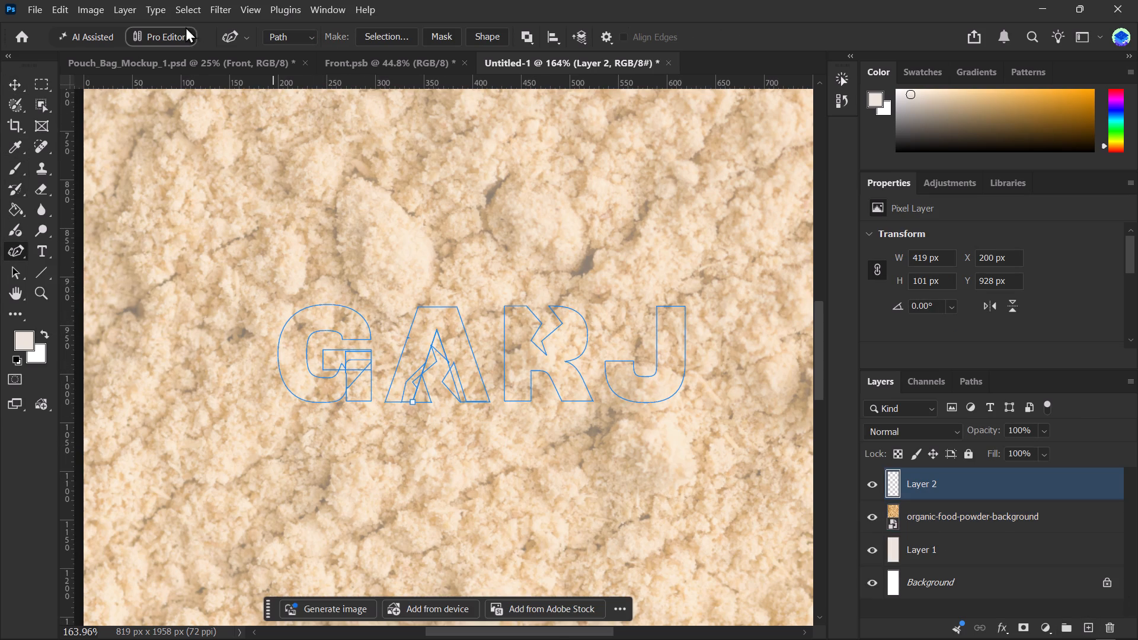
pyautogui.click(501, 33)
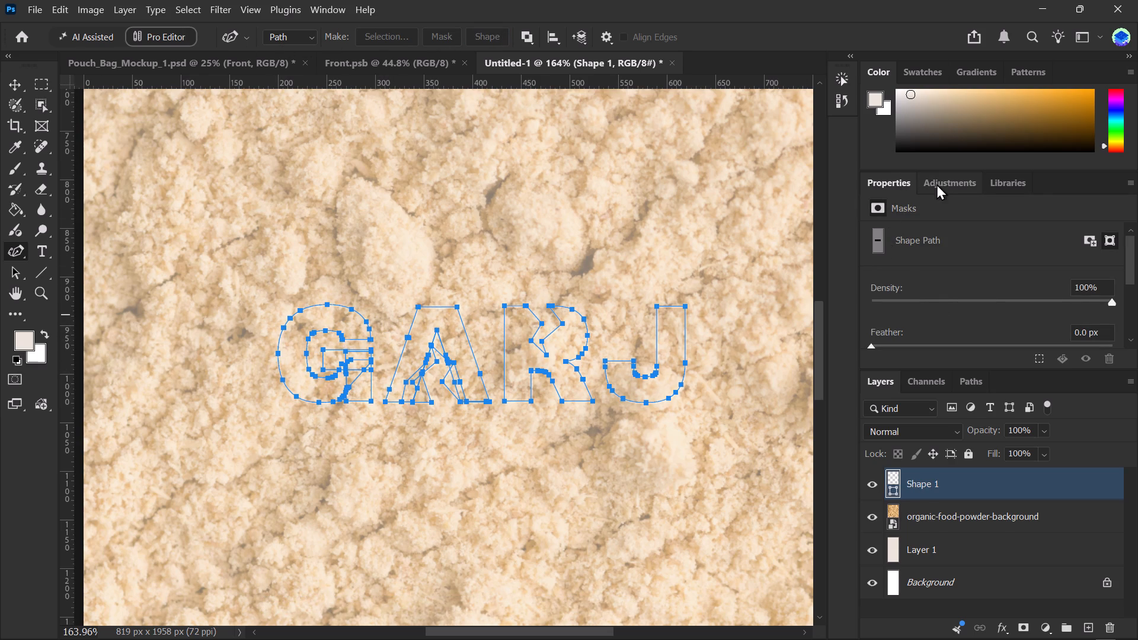
# Set the foreground color to #C00000, looking up the GARJ Red hex value in the Illustrator color palette.
pyautogui.click(27, 335)
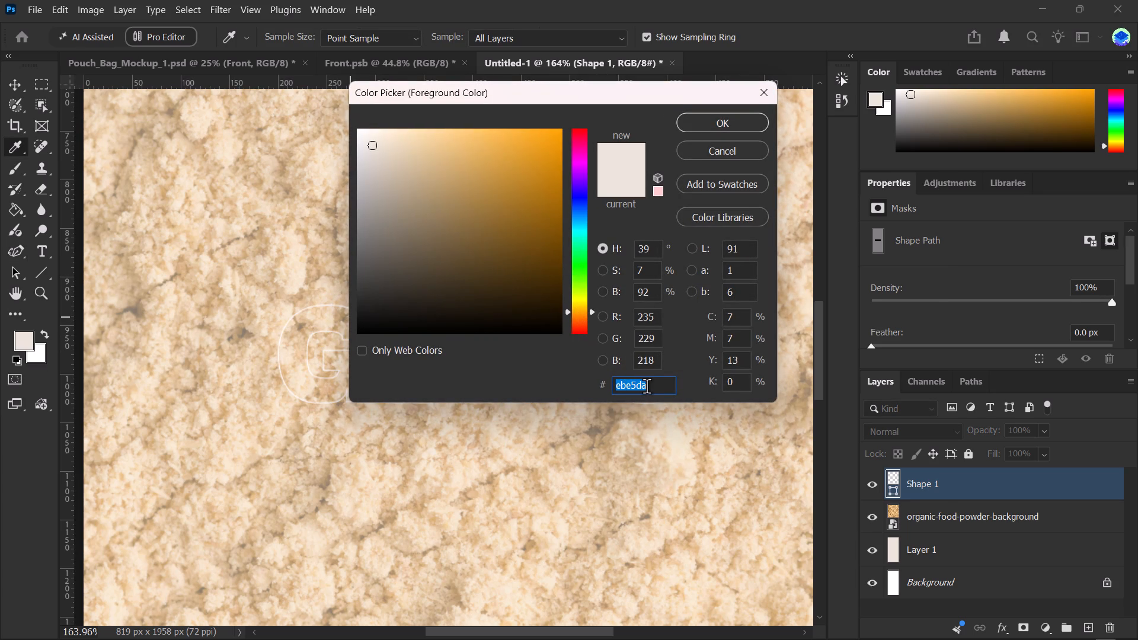
pyautogui.hotkey('alt', 'Tab')
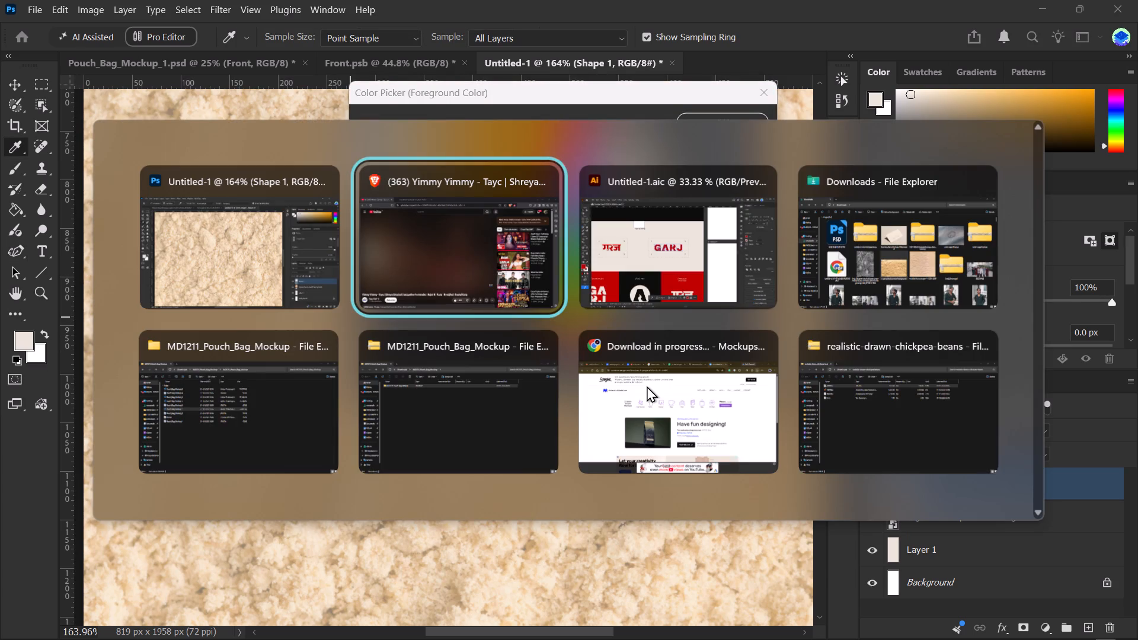
pyautogui.hotkey('alt', 'Tab')
pyautogui.keyDown('alt'); pyautogui.scroll(-5, 587, 493); pyautogui.keyUp('alt')
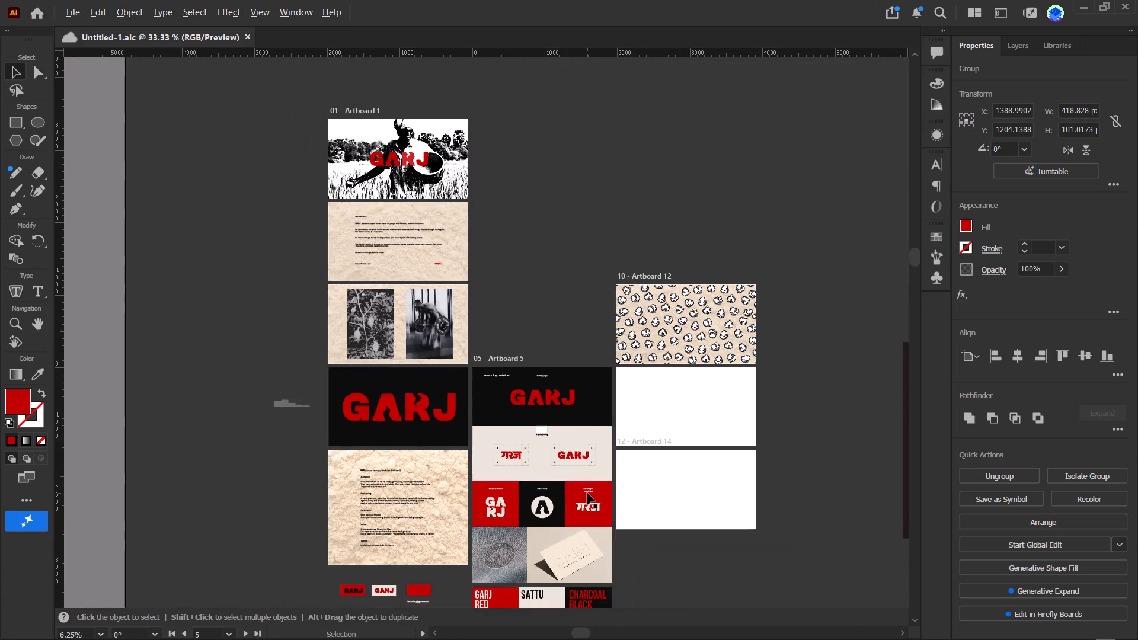
pyautogui.keyDown('alt'); pyautogui.scroll(-3, 552, 537); pyautogui.keyUp('alt')
pyautogui.keyDown('alt'); pyautogui.scroll(2, 555, 575); pyautogui.keyUp('alt')
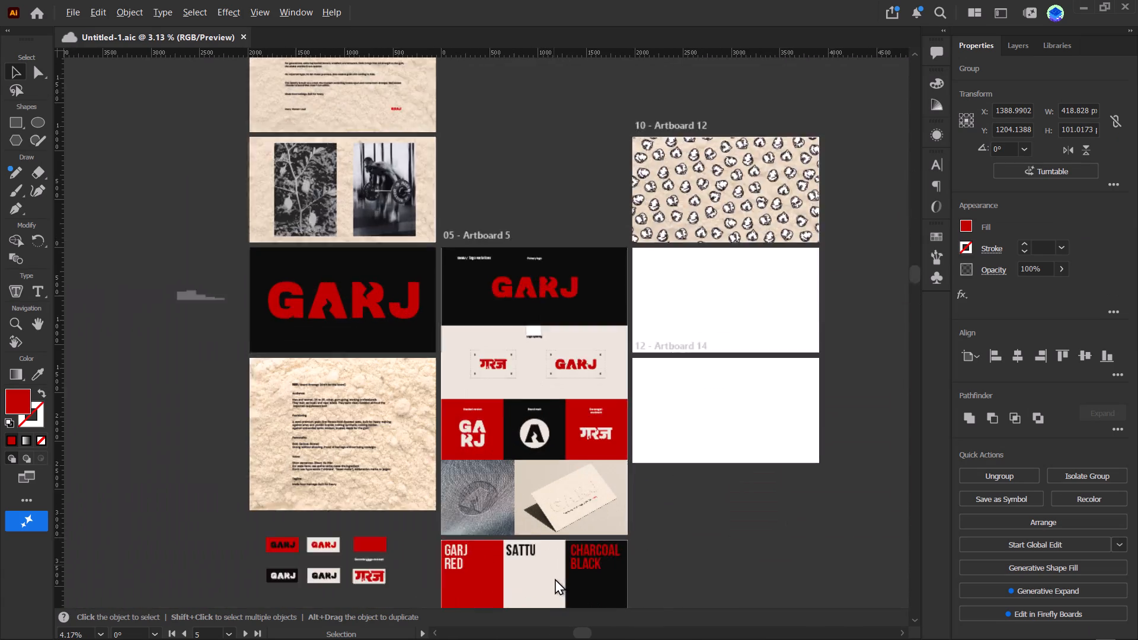
pyautogui.keyDown('alt'); pyautogui.scroll(2, 555, 578); pyautogui.keyUp('alt')
pyautogui.press('space')
pyautogui.press('space')
pyautogui.press('space')
pyautogui.press('space')
pyautogui.press('space')
pyautogui.press('space')
pyautogui.press('space')
pyautogui.press('space')
pyautogui.press('space')
pyautogui.press('space')
pyautogui.press('space')
pyautogui.press('space')
pyautogui.press('space')
pyautogui.moveTo(544, 510); pyautogui.dragTo(501, 249)
pyautogui.keyDown('alt'); pyautogui.scroll(3, 539, 411); pyautogui.keyUp('alt')
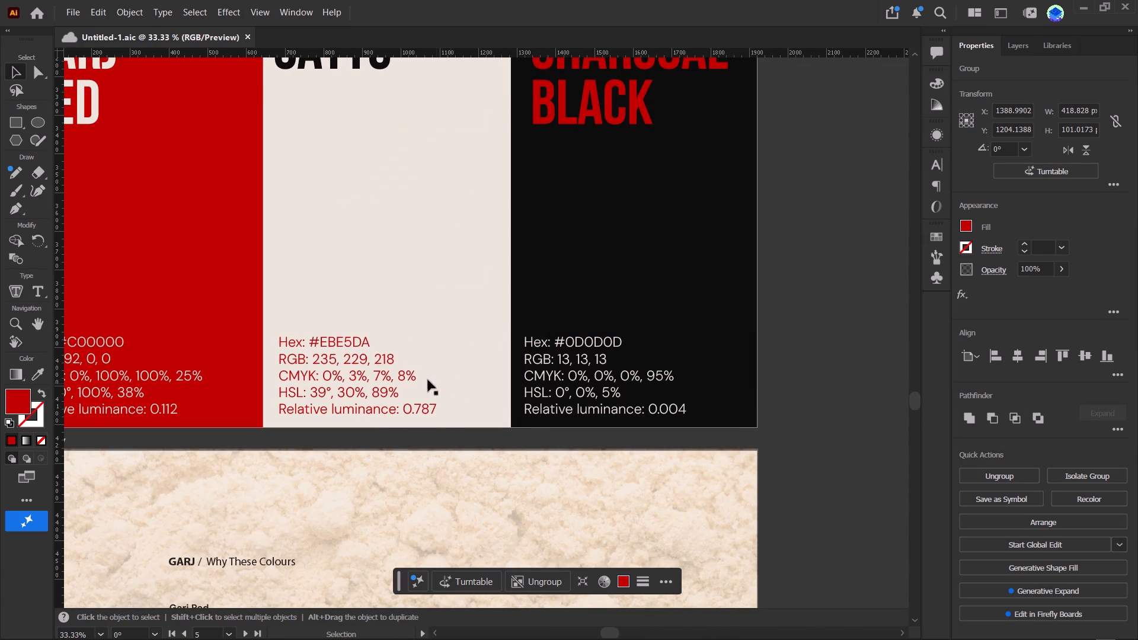
pyautogui.press('space')
pyautogui.press('space')
pyautogui.press('space')
pyautogui.press('space')
pyautogui.press('space')
pyautogui.press('space')
pyautogui.press('space')
pyautogui.press('space')
pyautogui.press('space')
pyautogui.press('space')
pyautogui.press('space')
pyautogui.press('space')
pyautogui.press('space')
pyautogui.press('space')
pyautogui.press('space')
pyautogui.press('space')
pyautogui.press('space')
pyautogui.moveTo(341, 376); pyautogui.dragTo(737, 357)
pyautogui.hotkey('alt', 'Tab')
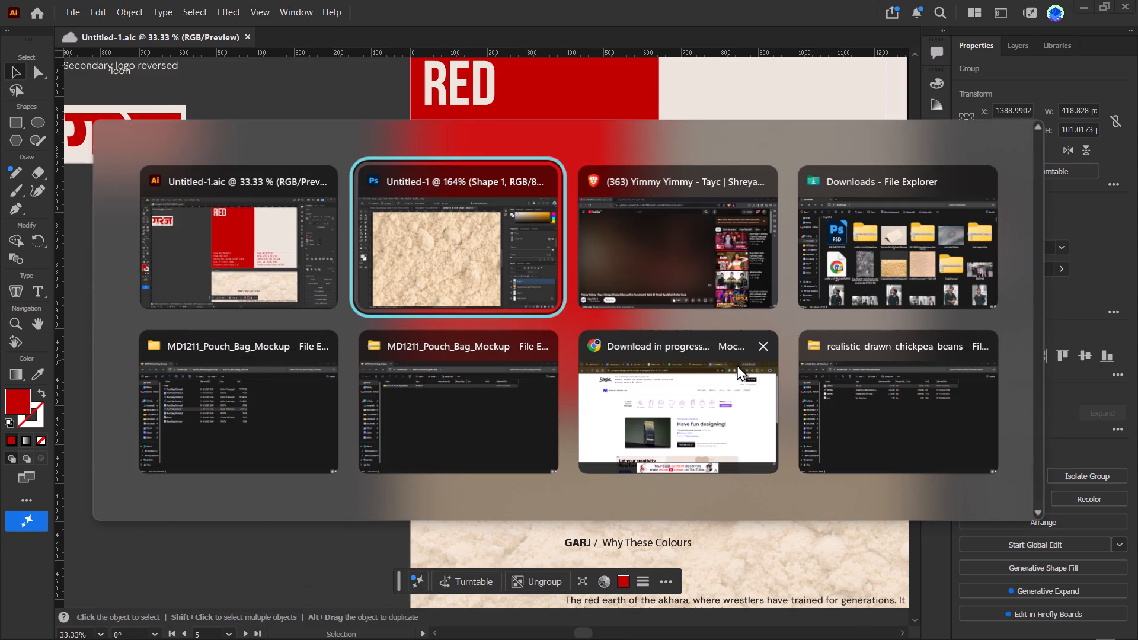
pyautogui.tripleClick(650, 388)
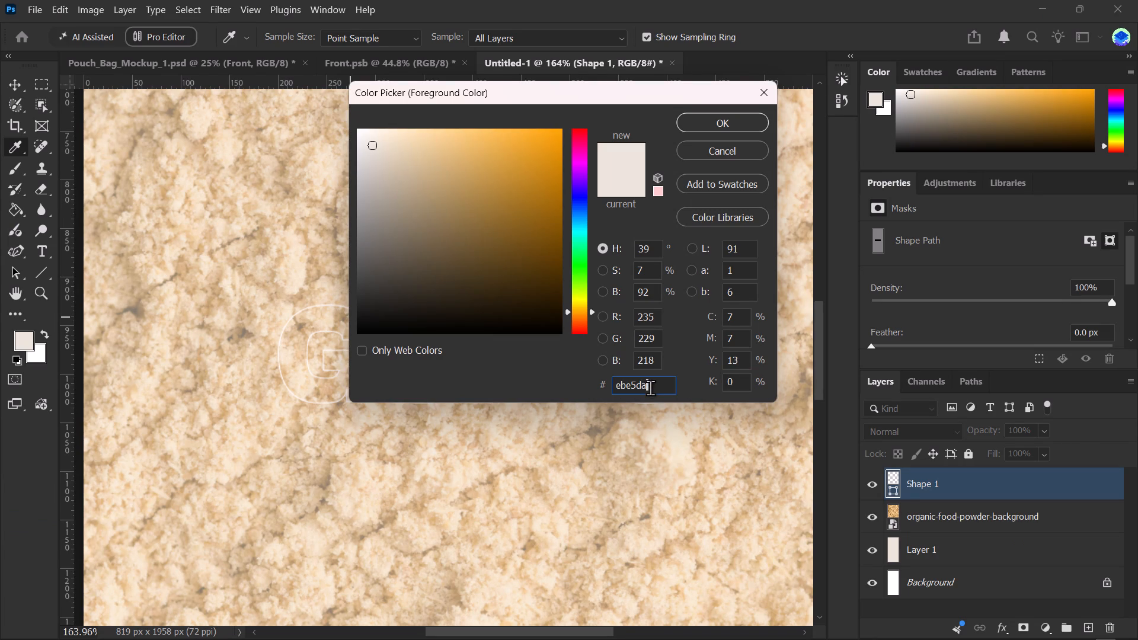
pyautogui.tripleClick(650, 388)
pyautogui.press('BackSpace')
pyautogui.write('cooo00000')
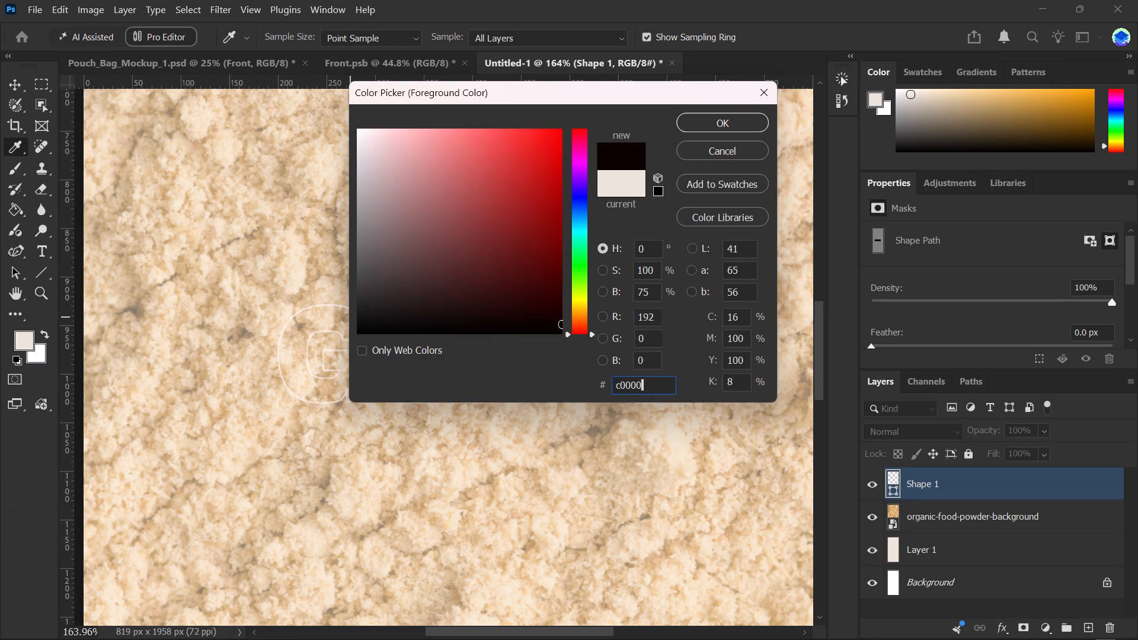
pyautogui.click(711, 128)
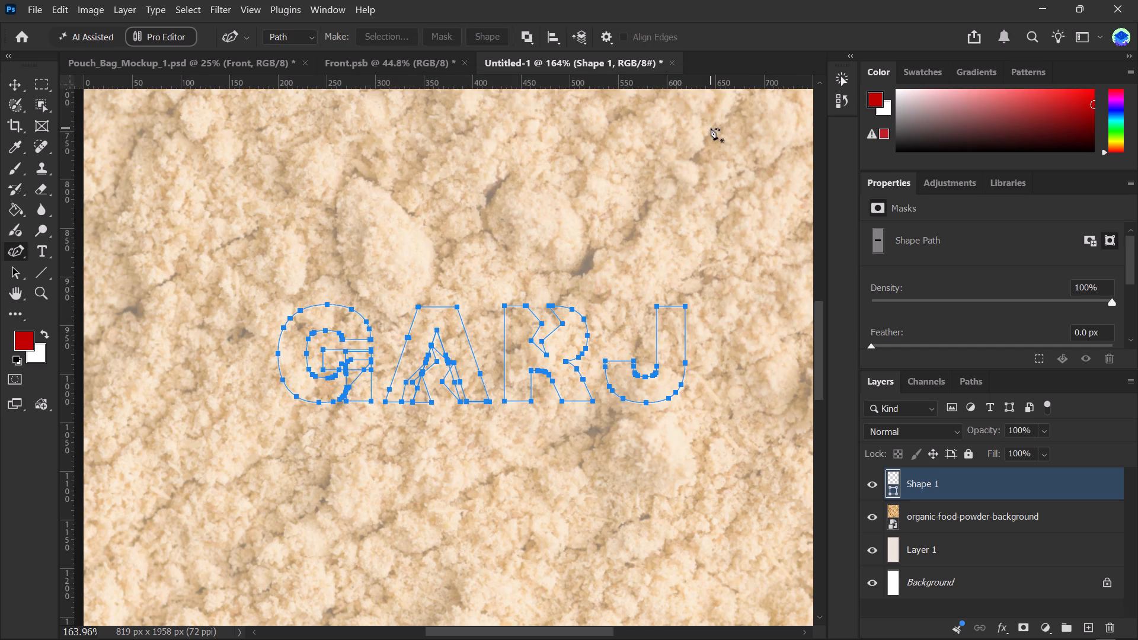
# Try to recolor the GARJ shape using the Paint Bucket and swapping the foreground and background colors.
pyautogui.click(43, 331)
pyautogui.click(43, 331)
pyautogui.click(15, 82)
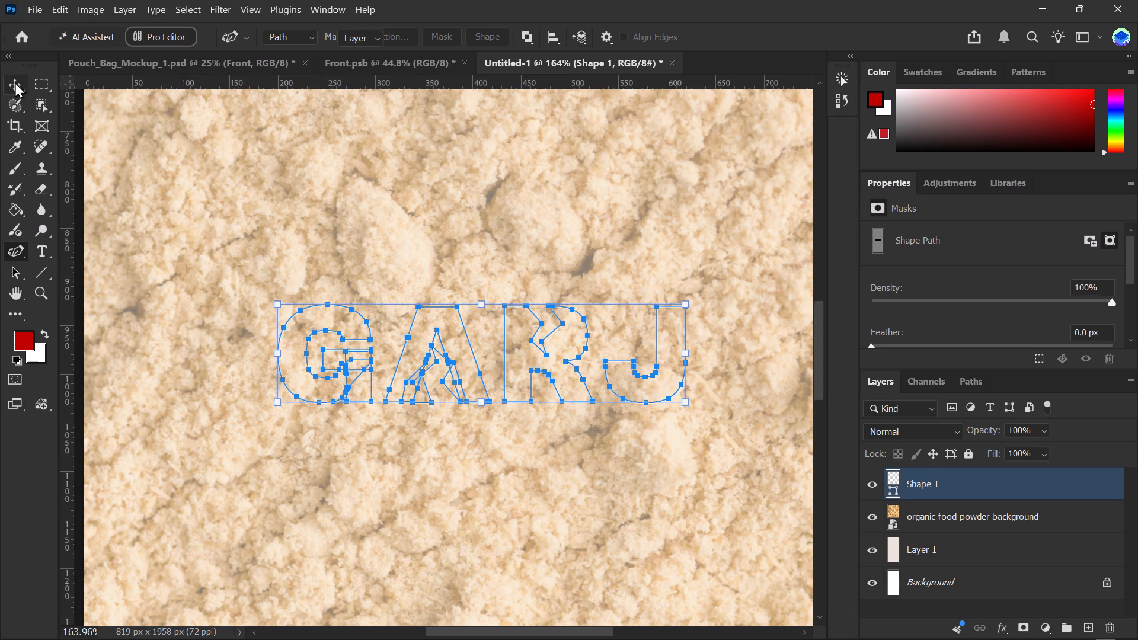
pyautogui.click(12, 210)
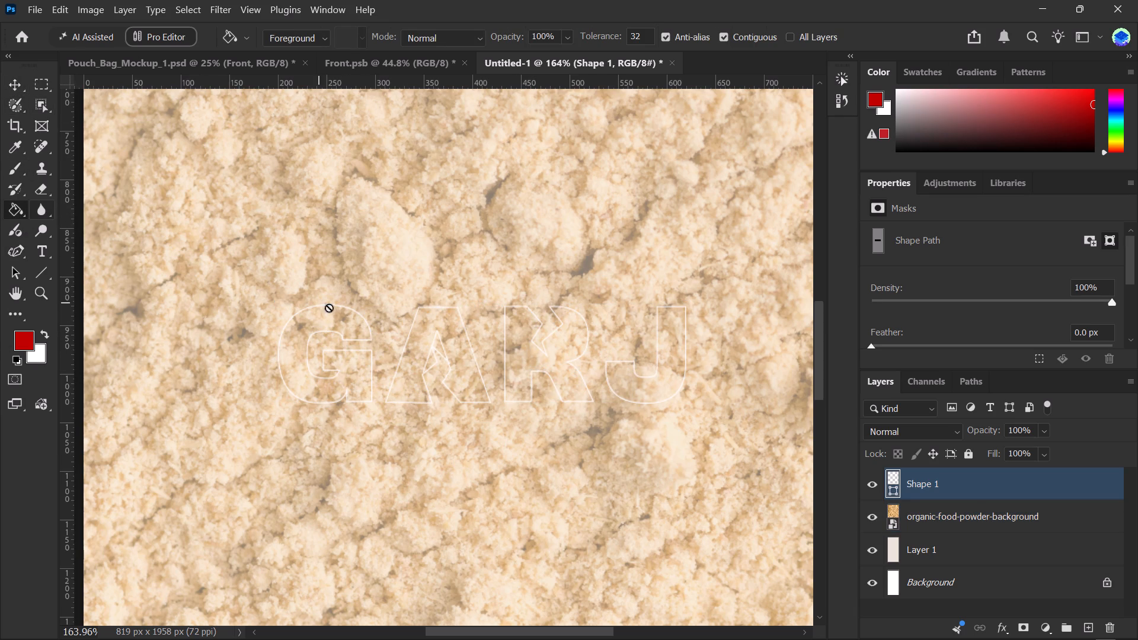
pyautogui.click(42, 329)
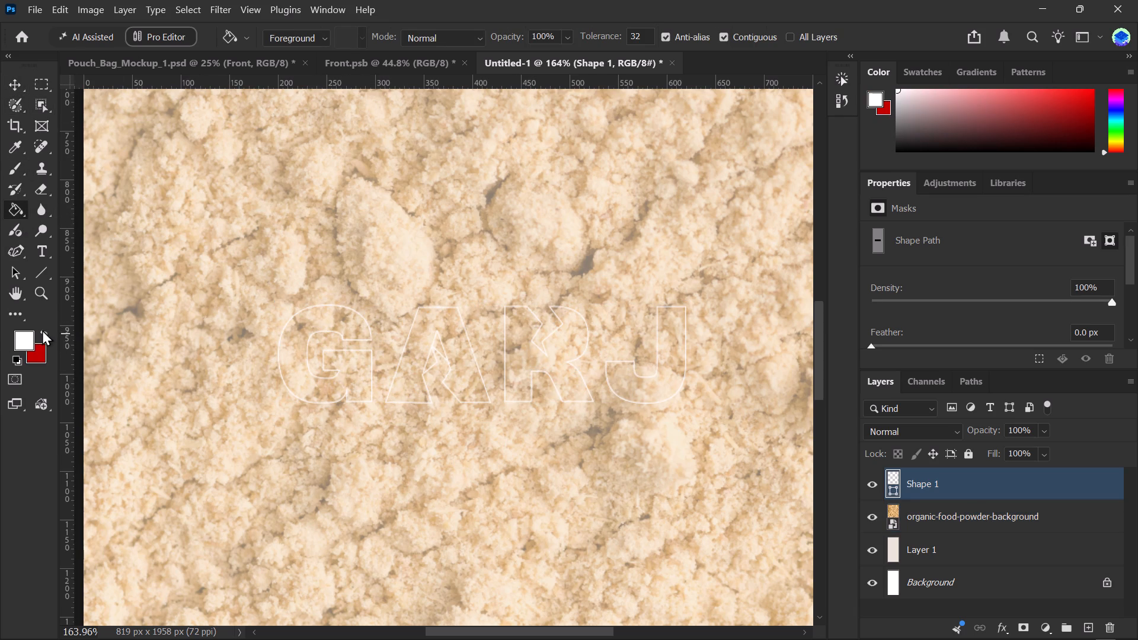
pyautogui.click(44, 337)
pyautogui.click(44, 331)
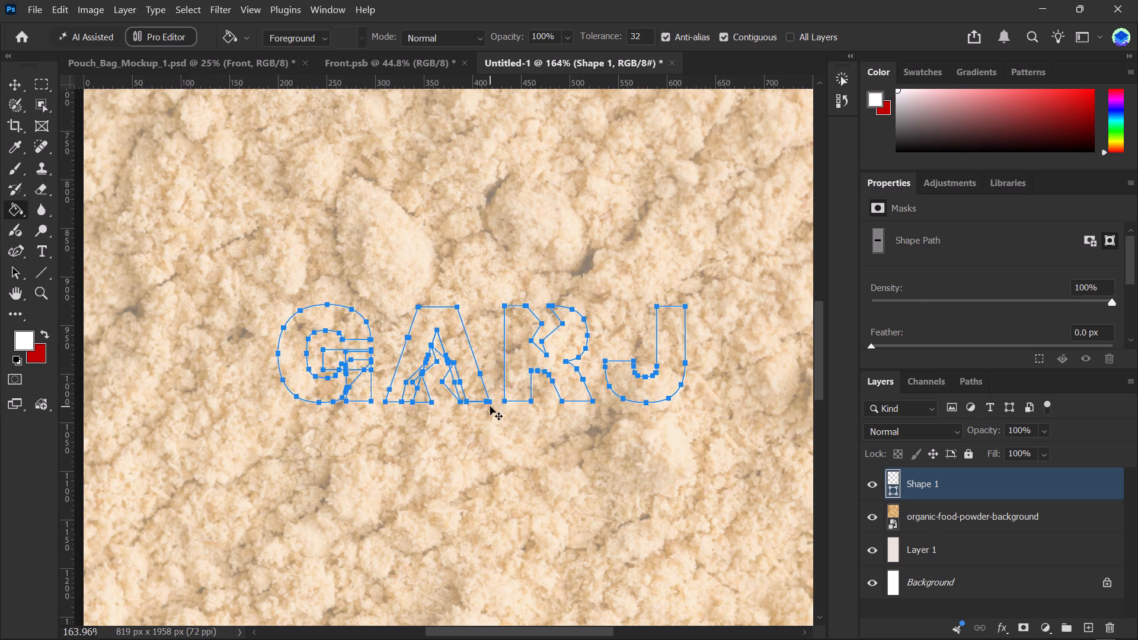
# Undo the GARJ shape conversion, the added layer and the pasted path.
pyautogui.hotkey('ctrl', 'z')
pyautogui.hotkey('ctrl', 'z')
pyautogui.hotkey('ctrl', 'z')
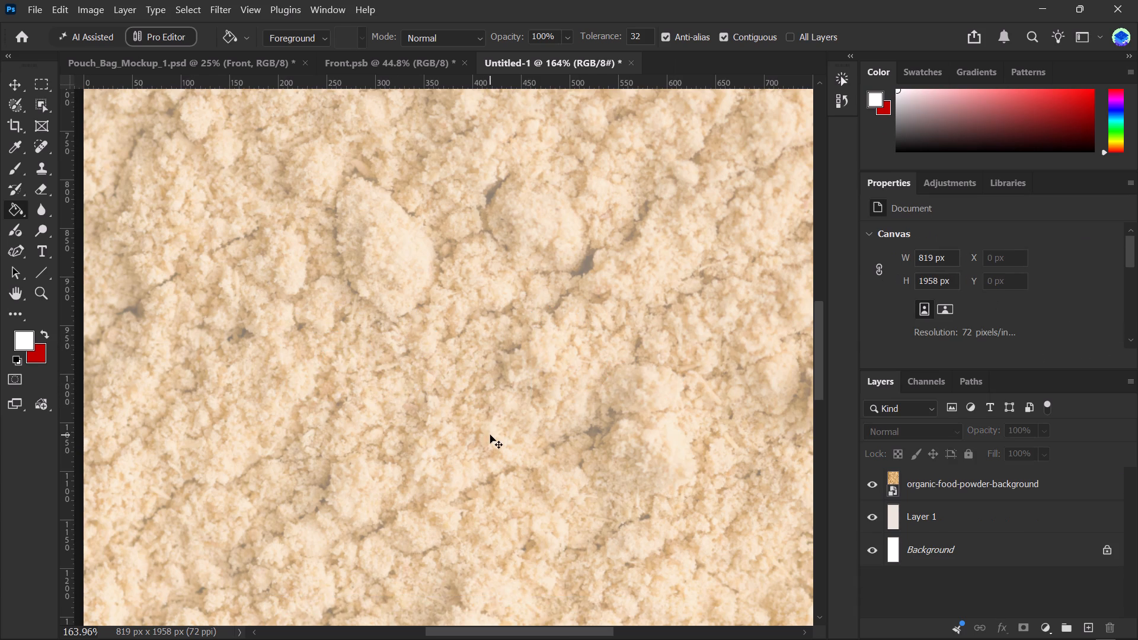
# Paste the red GARJ wordmark from Illustrator into the pouch document as layers.
pyautogui.hotkey('ctrl', 'v')
pyautogui.click(481, 169)
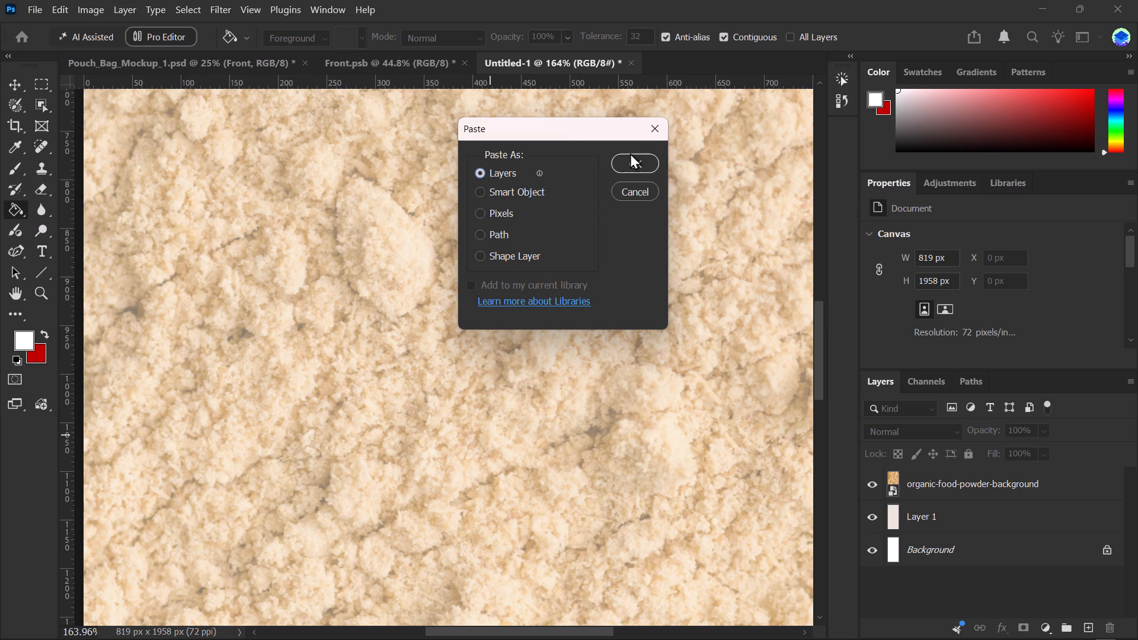
pyautogui.click(638, 164)
pyautogui.keyDown('alt'); pyautogui.scroll(-4, 477, 329); pyautogui.keyUp('alt')
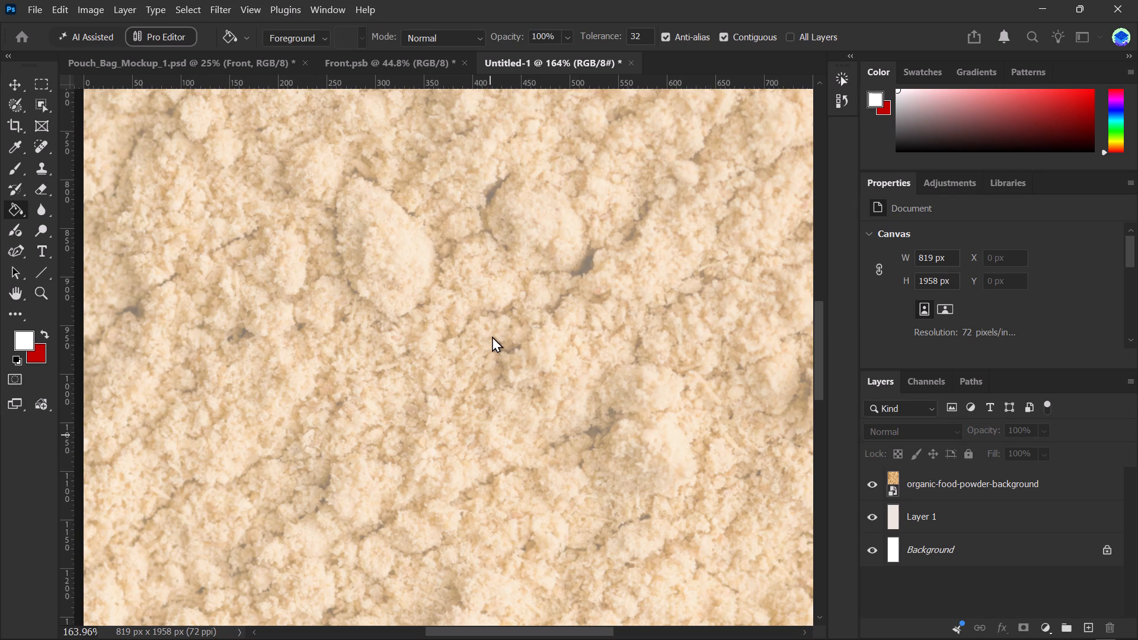
pyautogui.keyDown('alt'); pyautogui.scroll(-3, 492, 336); pyautogui.keyUp('alt')
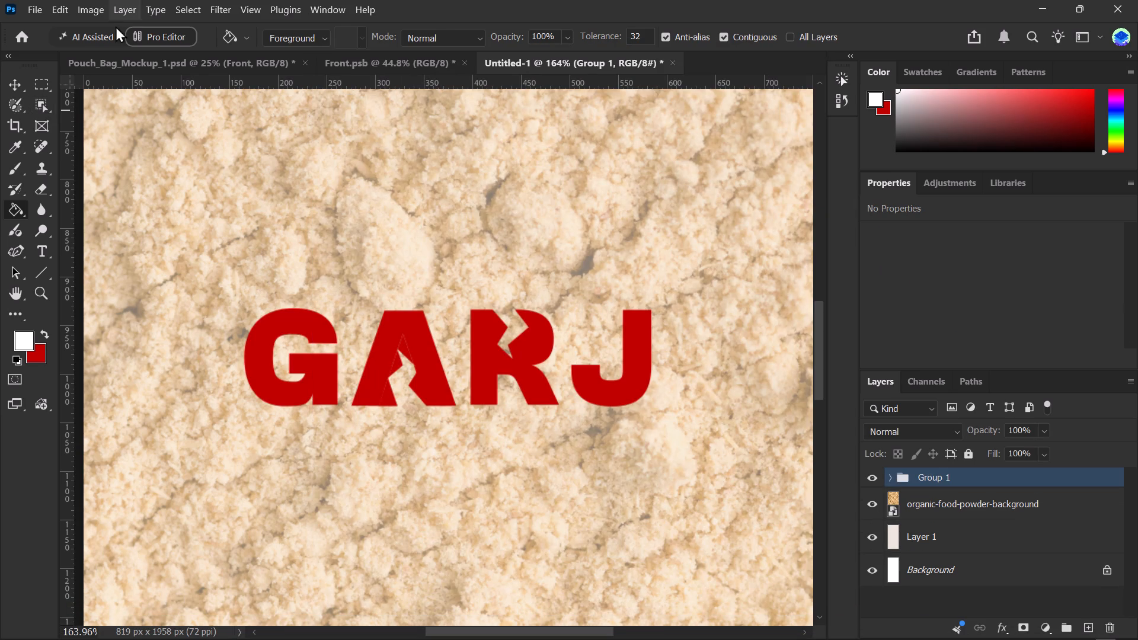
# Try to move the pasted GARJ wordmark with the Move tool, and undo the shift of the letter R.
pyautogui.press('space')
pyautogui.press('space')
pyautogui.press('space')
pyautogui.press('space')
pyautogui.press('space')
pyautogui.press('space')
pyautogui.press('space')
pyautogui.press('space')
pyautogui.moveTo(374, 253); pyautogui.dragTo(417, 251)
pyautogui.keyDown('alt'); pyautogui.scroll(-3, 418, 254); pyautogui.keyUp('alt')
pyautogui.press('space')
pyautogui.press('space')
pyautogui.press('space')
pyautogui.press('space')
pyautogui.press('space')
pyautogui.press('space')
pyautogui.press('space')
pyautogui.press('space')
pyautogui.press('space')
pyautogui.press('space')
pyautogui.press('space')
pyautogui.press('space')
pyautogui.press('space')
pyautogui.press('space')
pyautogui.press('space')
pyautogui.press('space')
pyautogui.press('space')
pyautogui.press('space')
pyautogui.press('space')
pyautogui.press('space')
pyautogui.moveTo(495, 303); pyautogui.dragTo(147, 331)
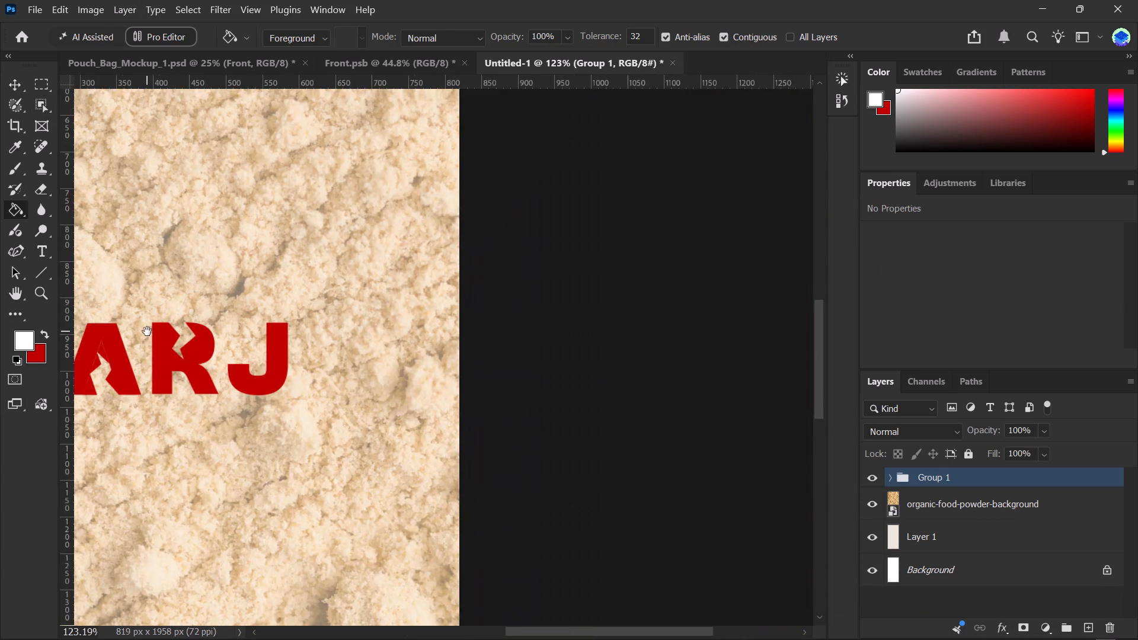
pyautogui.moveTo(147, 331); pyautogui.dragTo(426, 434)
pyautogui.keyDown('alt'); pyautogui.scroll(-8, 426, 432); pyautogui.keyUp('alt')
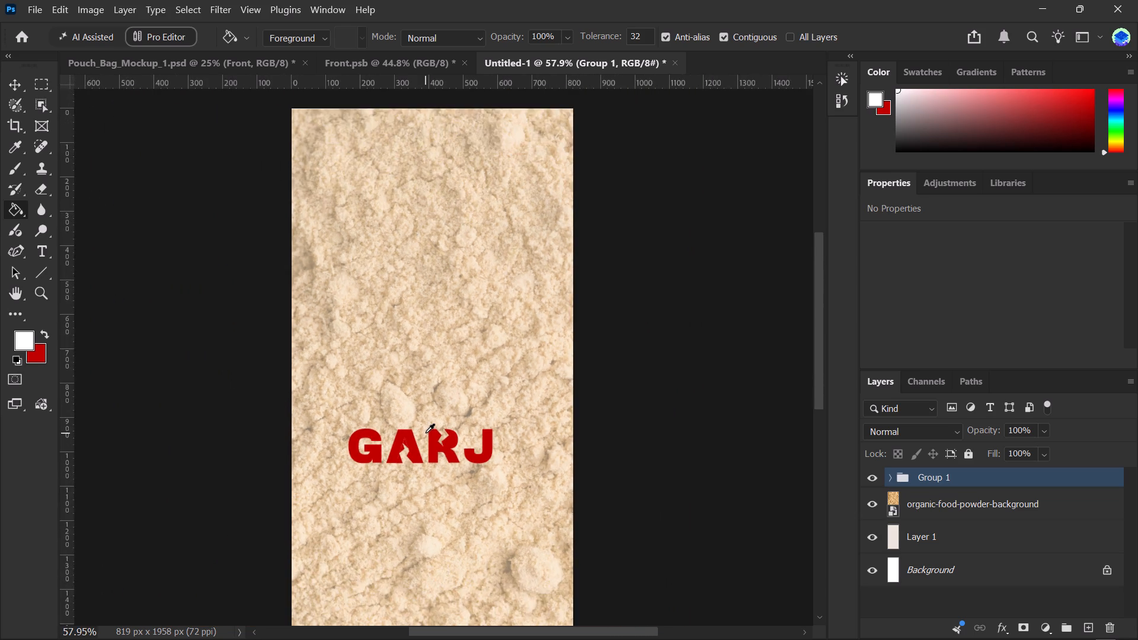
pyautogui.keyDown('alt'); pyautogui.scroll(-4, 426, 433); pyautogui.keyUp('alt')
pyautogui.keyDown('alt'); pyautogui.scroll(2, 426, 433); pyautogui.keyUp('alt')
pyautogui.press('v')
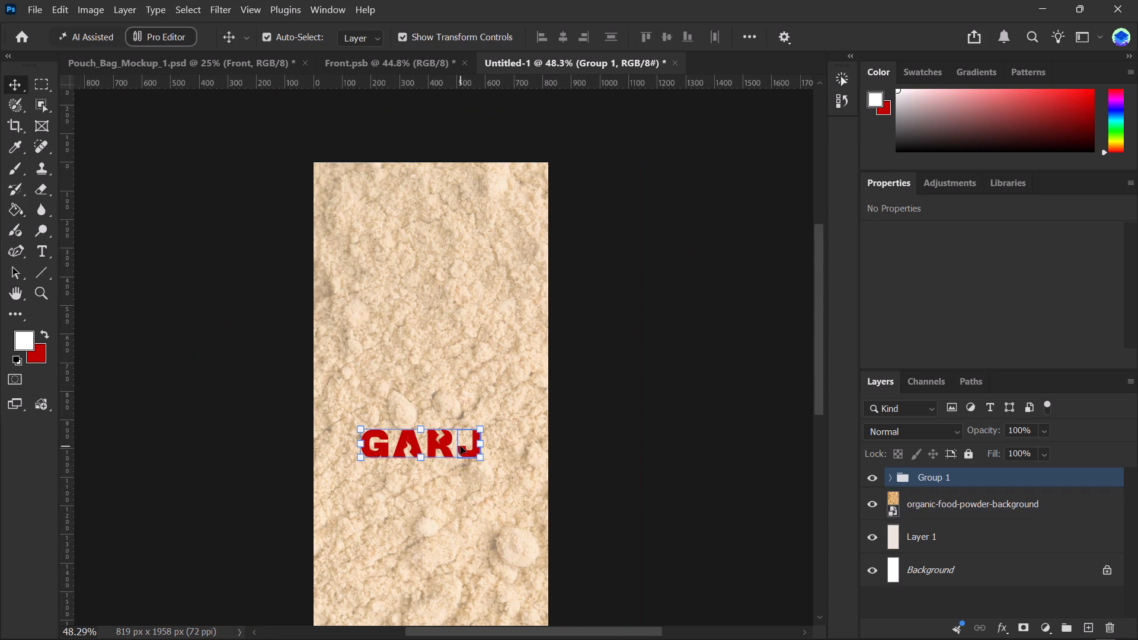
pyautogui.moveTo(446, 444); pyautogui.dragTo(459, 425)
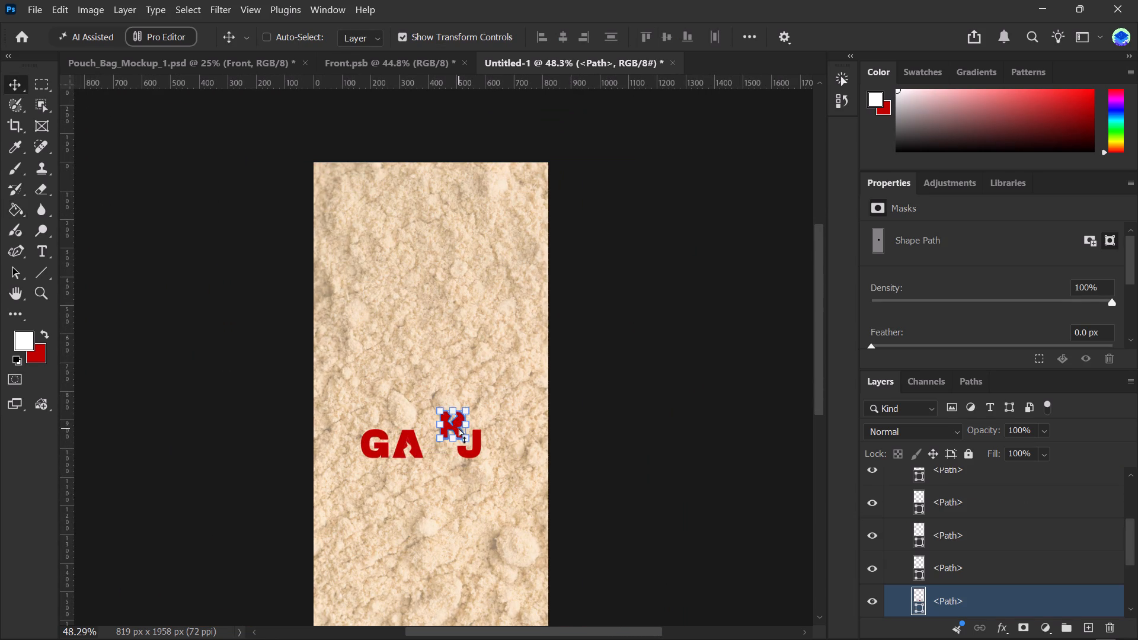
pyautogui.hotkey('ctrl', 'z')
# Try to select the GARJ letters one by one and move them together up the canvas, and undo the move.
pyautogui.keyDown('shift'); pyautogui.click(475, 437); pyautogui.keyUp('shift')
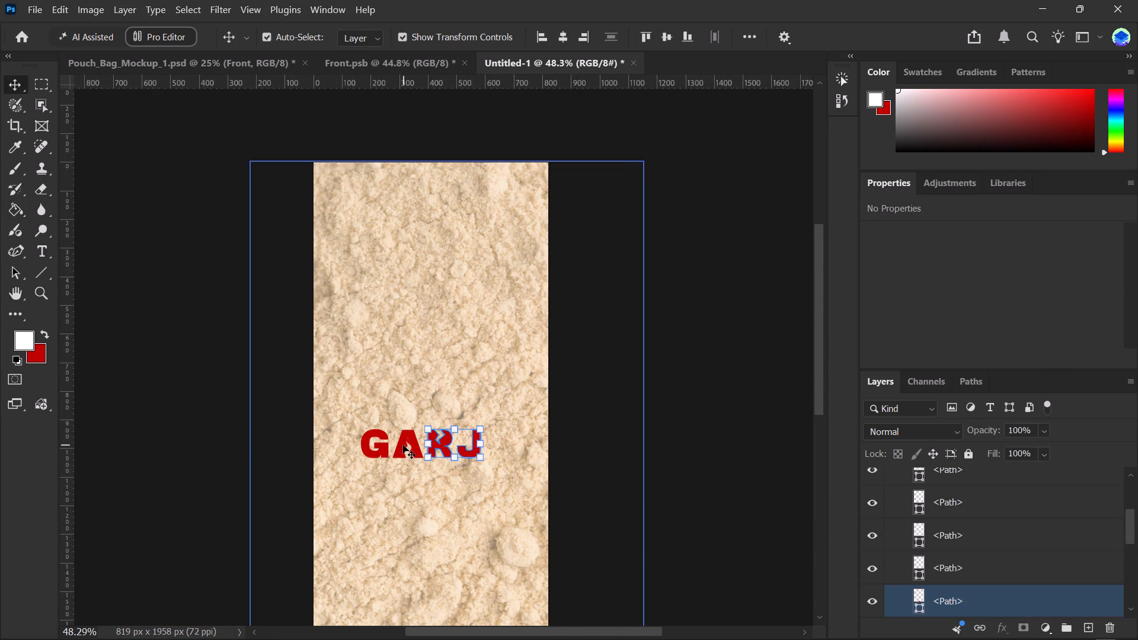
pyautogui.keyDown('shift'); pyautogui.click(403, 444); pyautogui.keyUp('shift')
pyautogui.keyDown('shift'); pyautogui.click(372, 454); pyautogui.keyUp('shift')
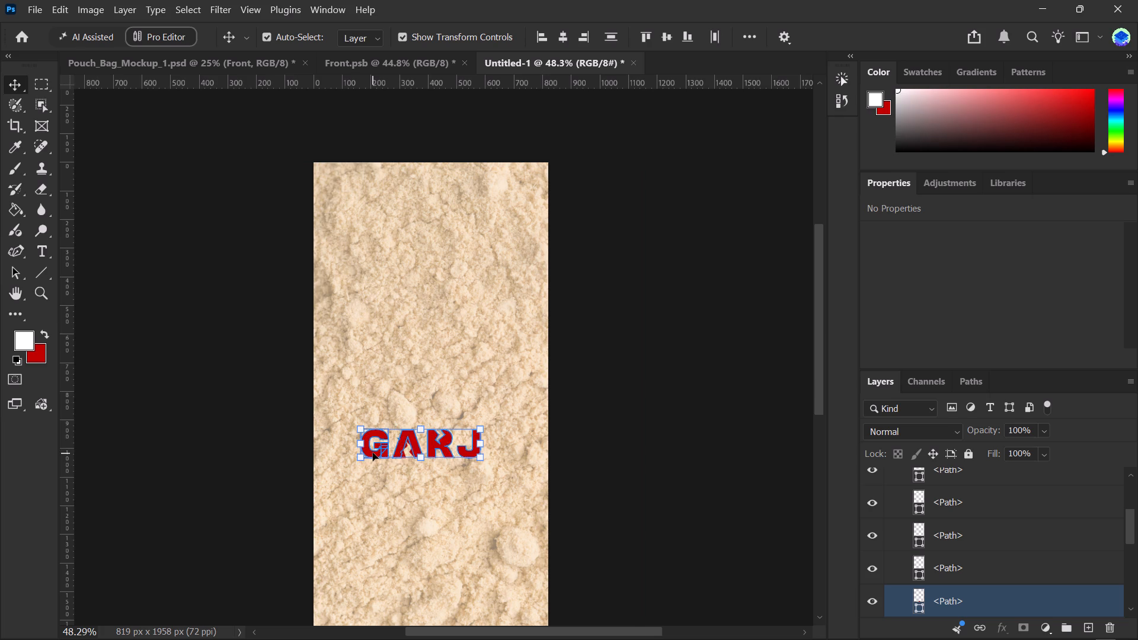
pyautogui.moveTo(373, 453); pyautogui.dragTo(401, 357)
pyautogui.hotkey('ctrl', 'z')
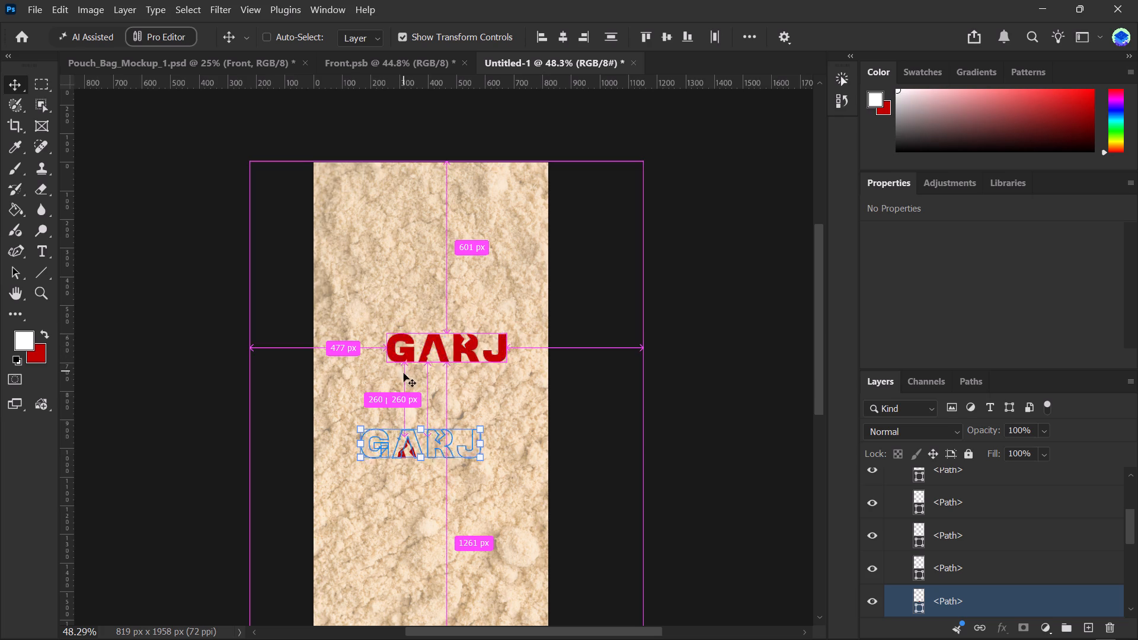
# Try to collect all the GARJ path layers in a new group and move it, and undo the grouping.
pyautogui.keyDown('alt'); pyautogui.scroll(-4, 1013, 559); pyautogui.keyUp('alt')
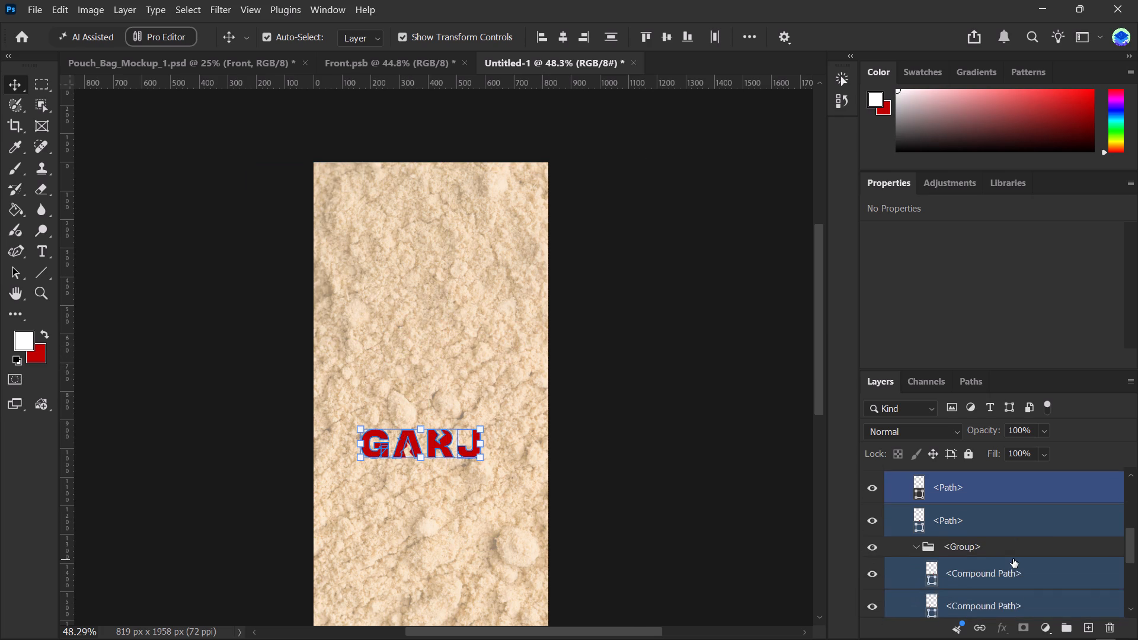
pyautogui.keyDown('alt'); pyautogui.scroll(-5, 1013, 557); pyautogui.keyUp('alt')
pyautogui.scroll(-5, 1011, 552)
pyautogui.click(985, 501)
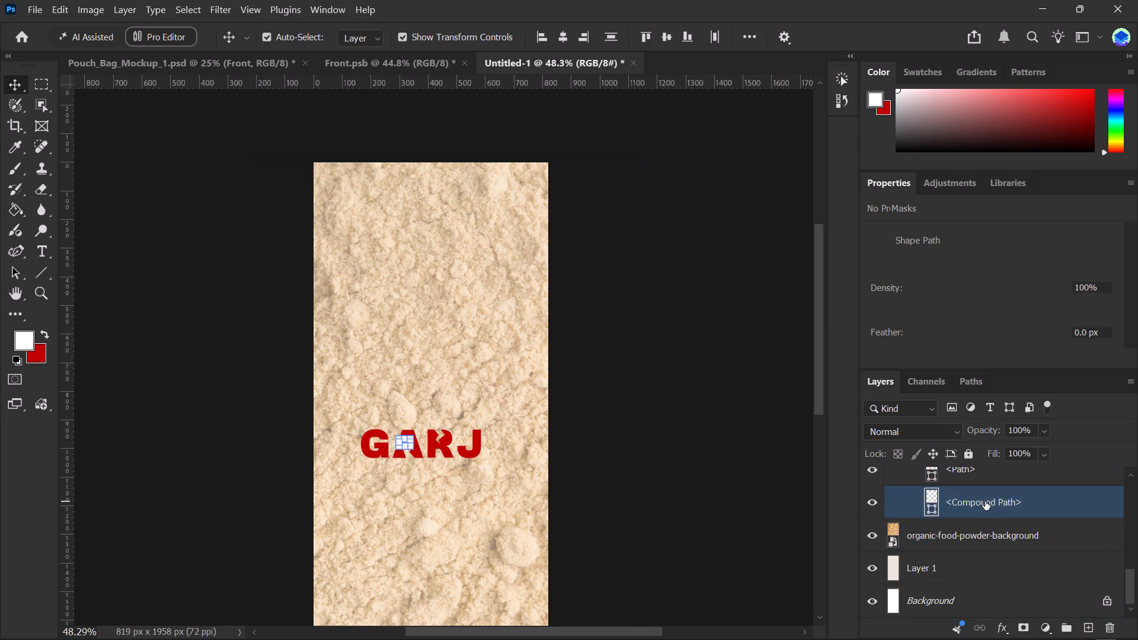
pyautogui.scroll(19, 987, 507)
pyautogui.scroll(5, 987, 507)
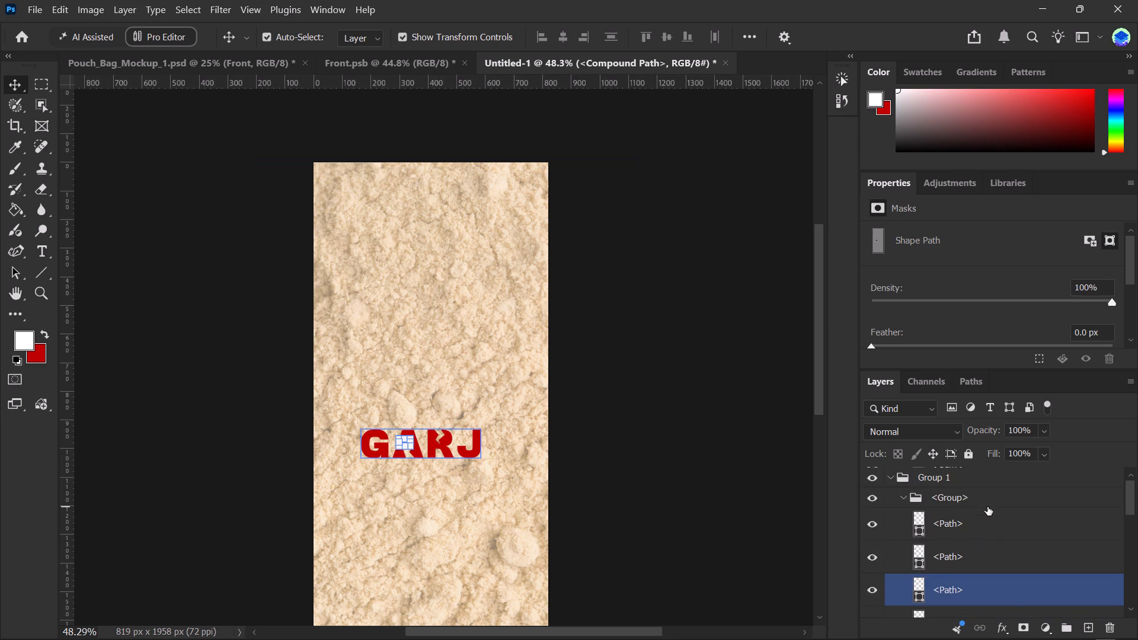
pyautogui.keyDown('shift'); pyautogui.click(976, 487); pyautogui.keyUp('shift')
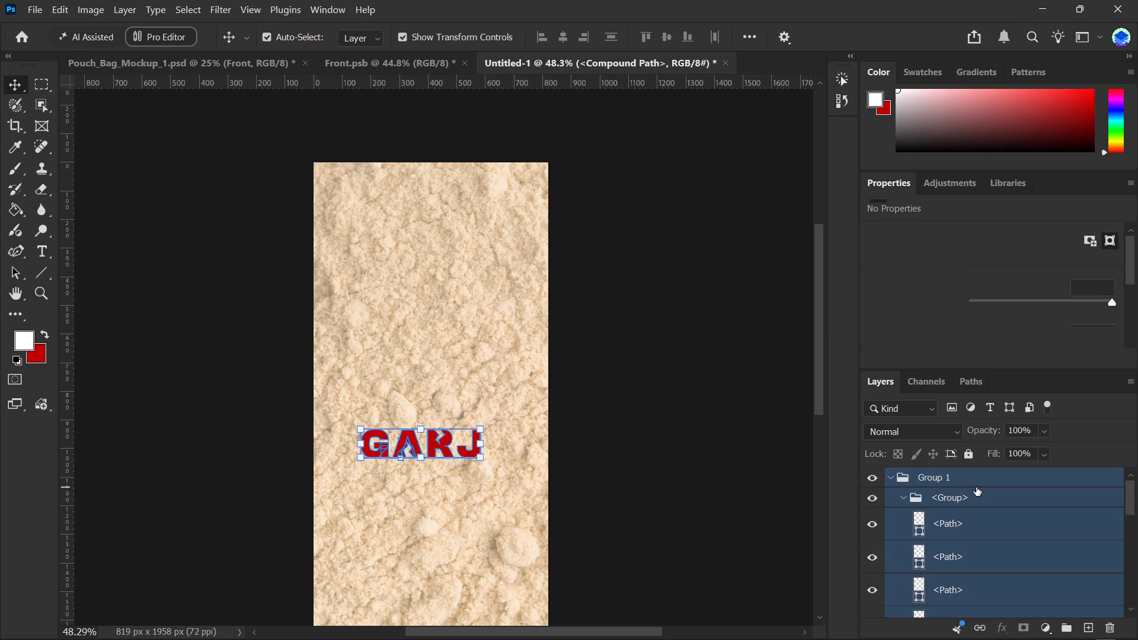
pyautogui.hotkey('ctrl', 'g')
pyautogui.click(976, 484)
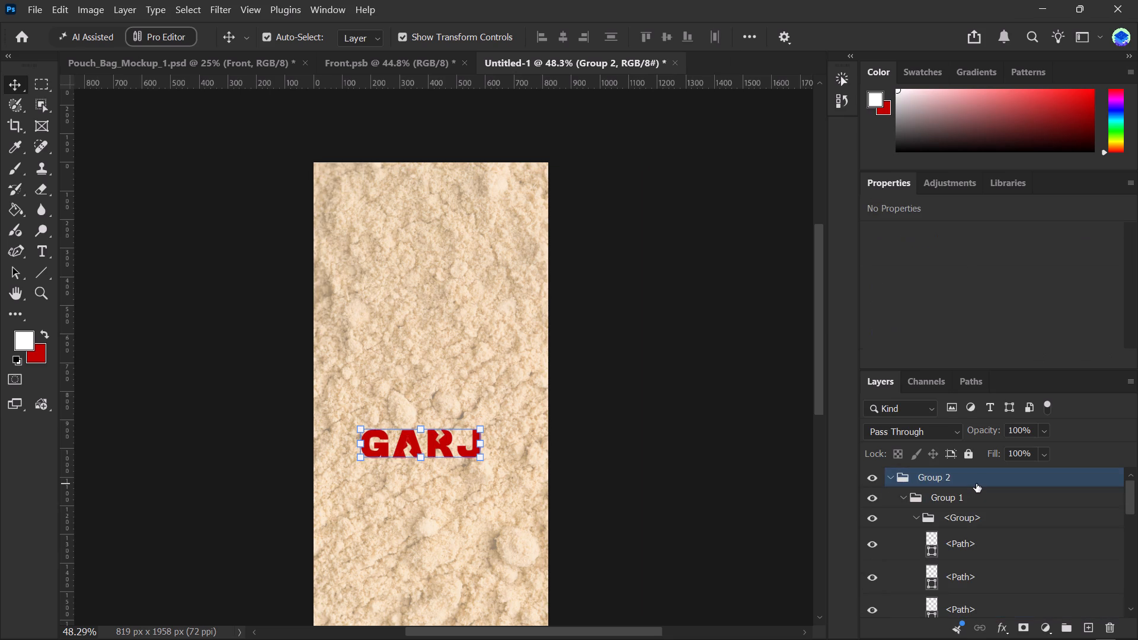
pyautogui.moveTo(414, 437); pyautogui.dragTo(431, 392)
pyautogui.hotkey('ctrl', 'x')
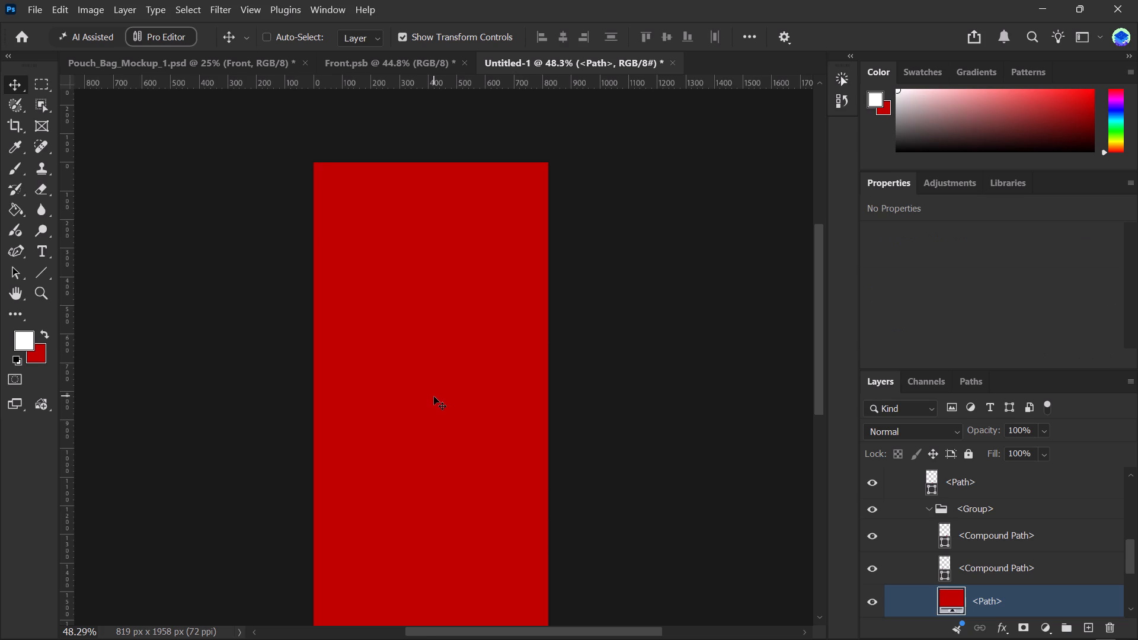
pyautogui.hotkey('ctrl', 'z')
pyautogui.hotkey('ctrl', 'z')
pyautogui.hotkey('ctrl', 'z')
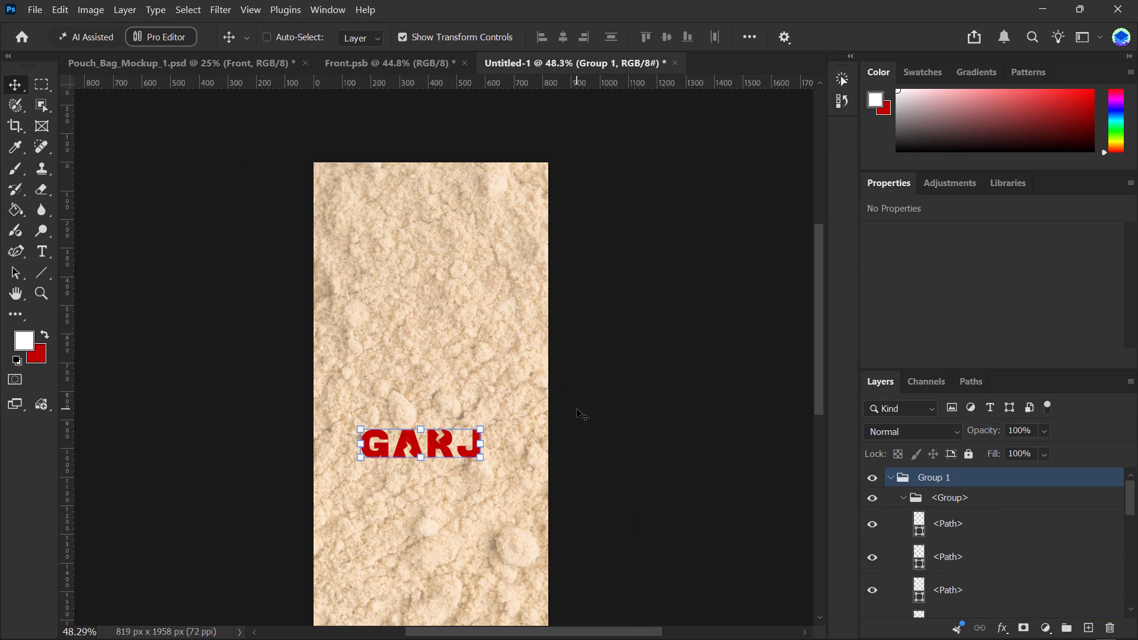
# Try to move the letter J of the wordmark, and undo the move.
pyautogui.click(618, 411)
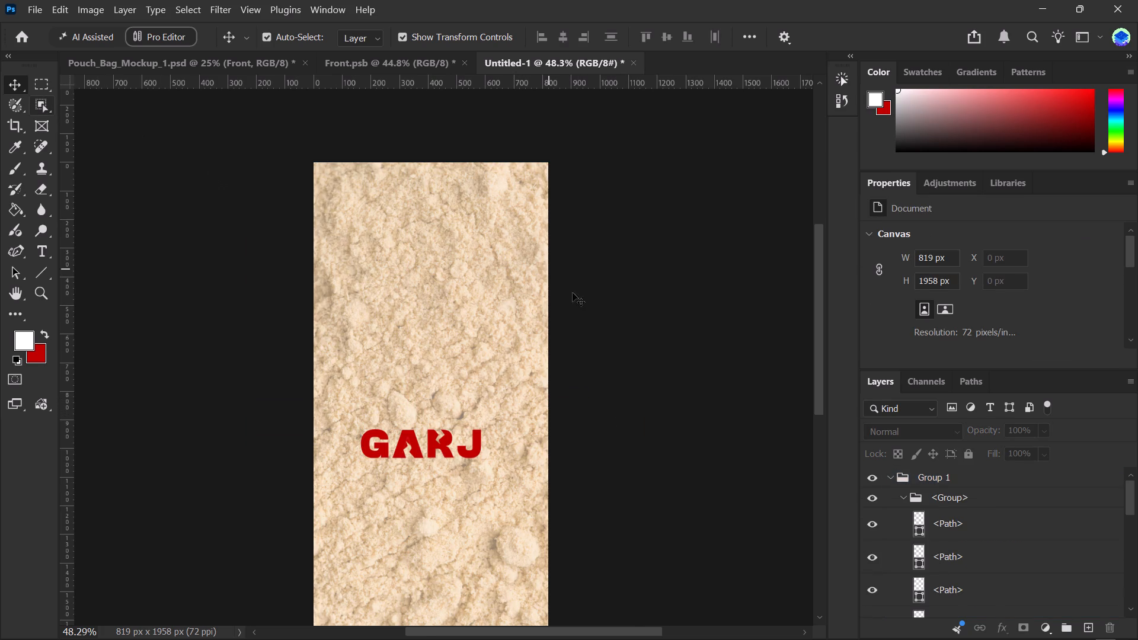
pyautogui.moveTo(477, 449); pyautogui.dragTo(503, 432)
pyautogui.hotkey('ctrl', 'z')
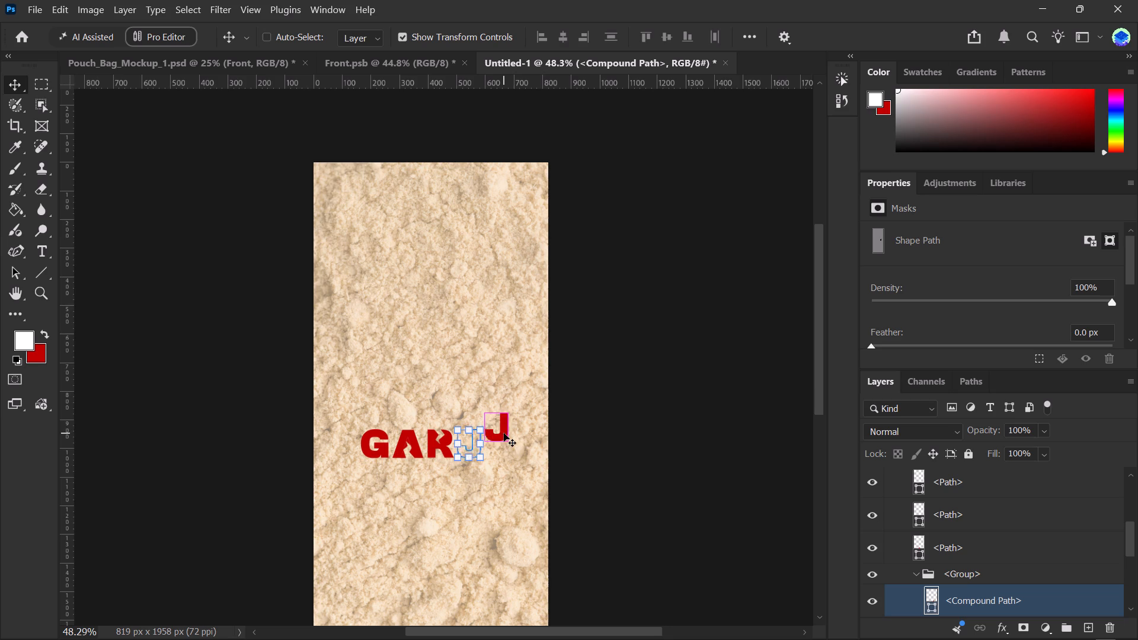
# Lock the organic-food-powder-background layer and Layer 1, undoing any accidental shifts of them.
pyautogui.moveTo(357, 425); pyautogui.dragTo(396, 434)
pyautogui.hotkey('ctrl', 'z')
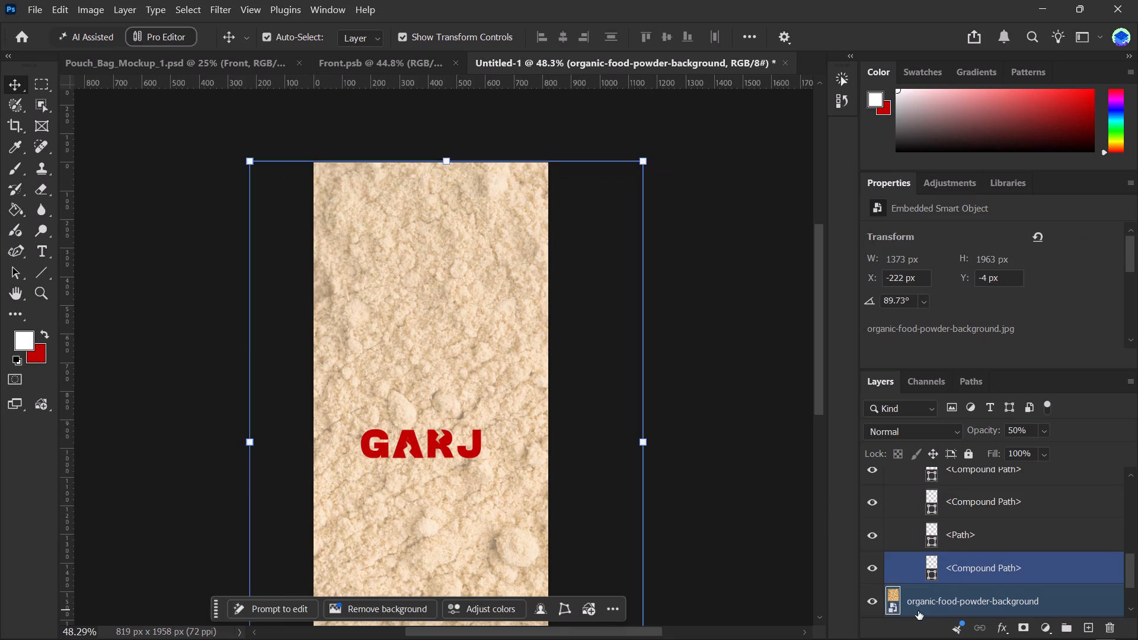
pyautogui.click(967, 457)
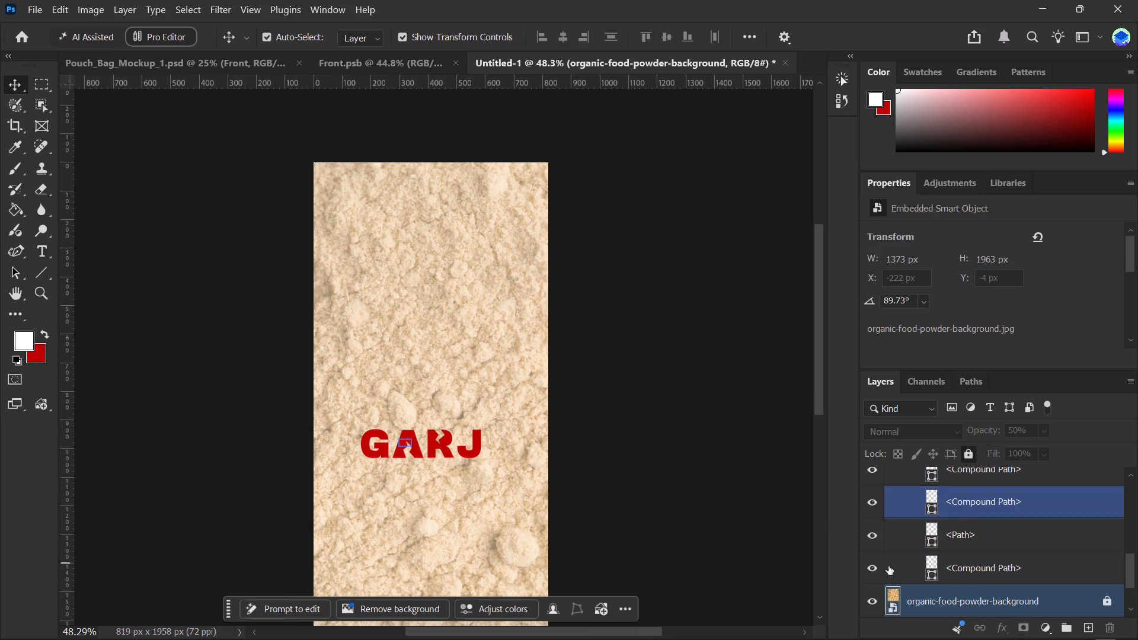
pyautogui.moveTo(514, 403); pyautogui.dragTo(452, 444)
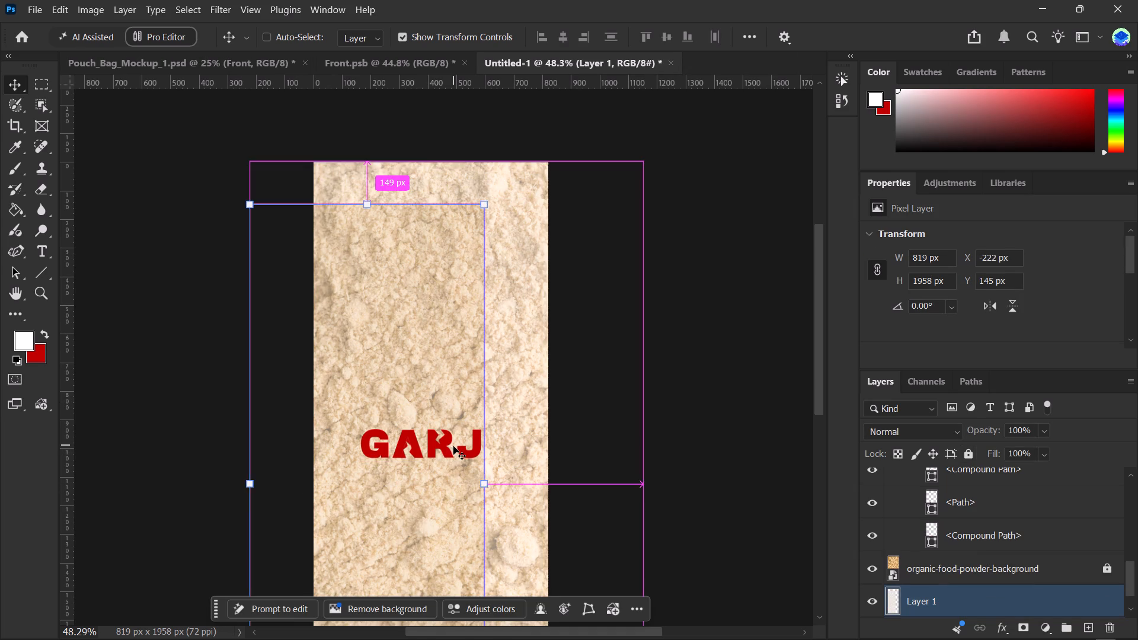
pyautogui.hotkey('ctrl', 'z')
pyautogui.click(968, 452)
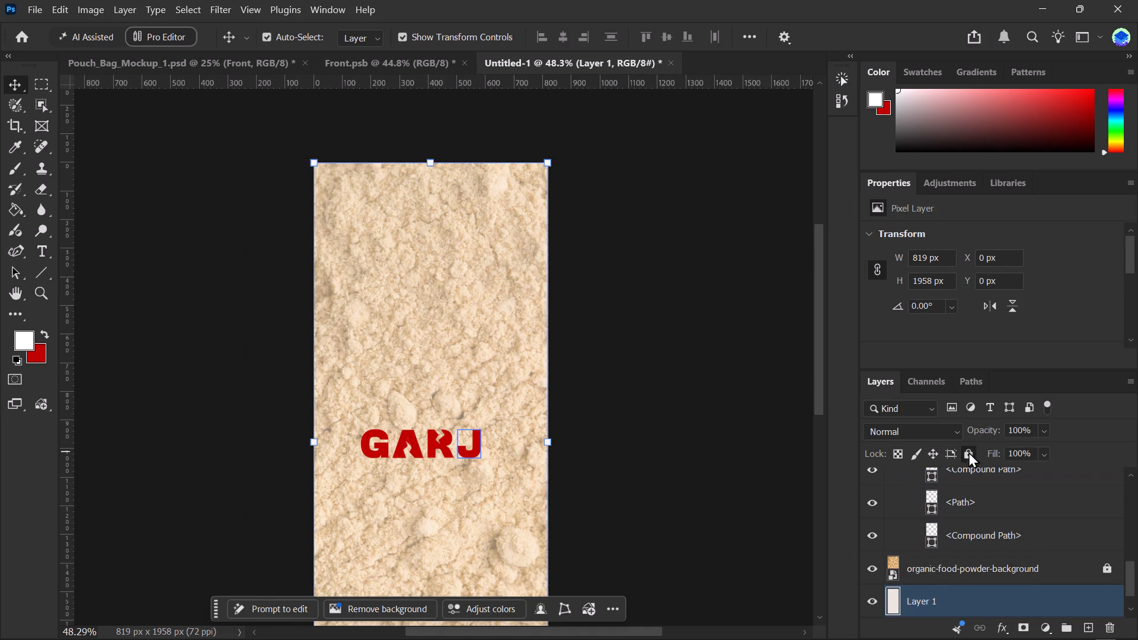
# Select the GARJ letters together and move the wordmark up, centred horizontally in the upper part of the canvas.
pyautogui.moveTo(493, 421); pyautogui.dragTo(290, 488)
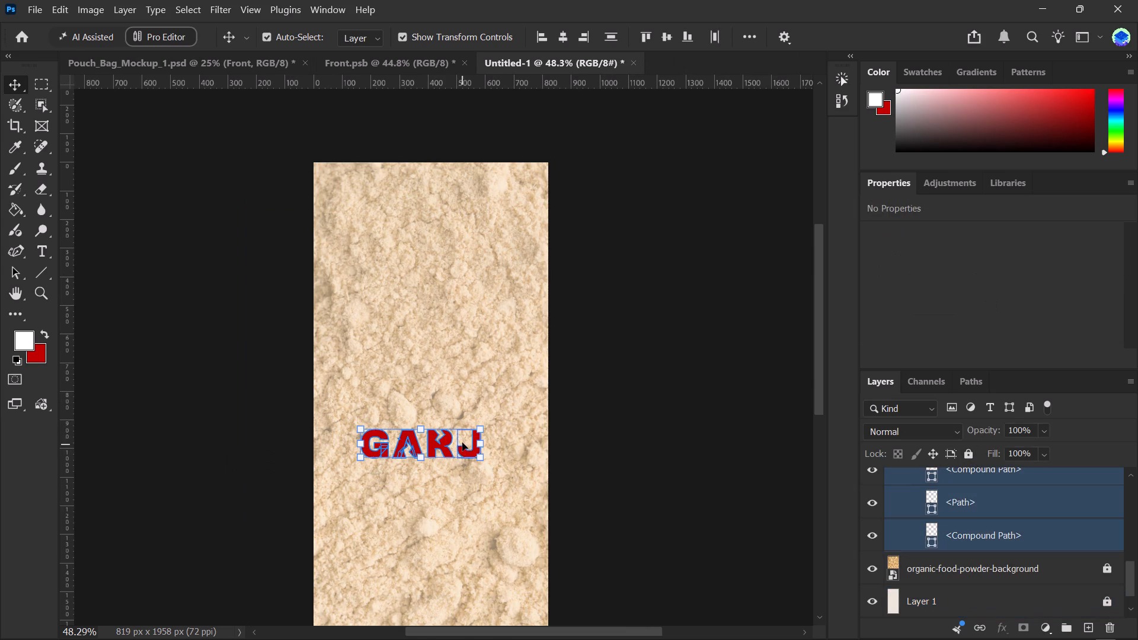
pyautogui.moveTo(472, 452); pyautogui.dragTo(487, 335)
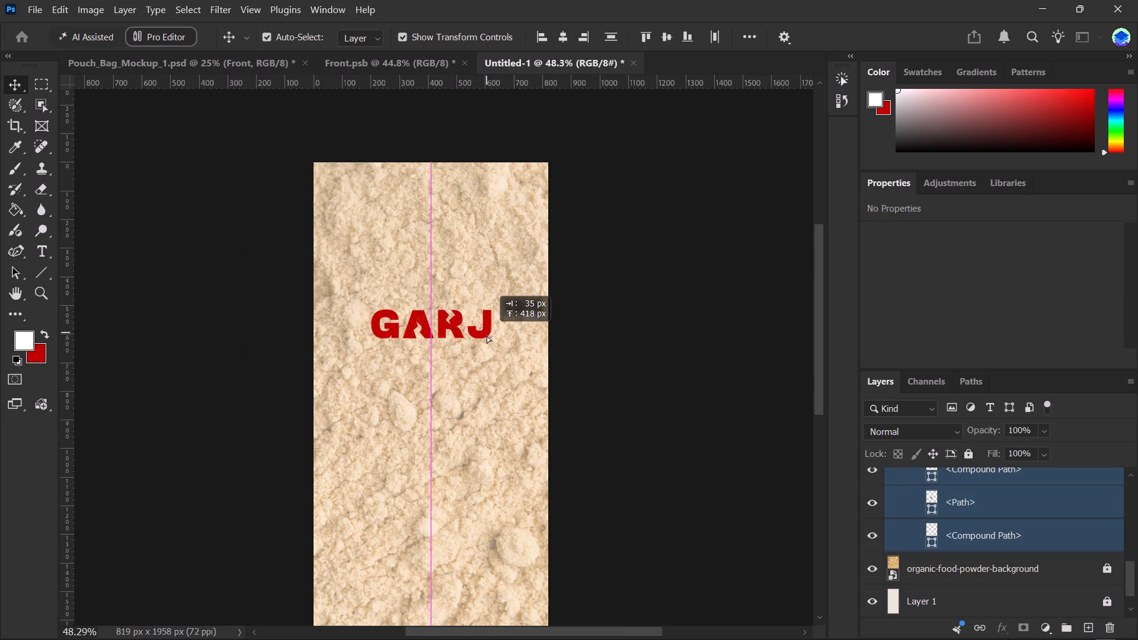
pyautogui.moveTo(487, 335); pyautogui.dragTo(486, 287)
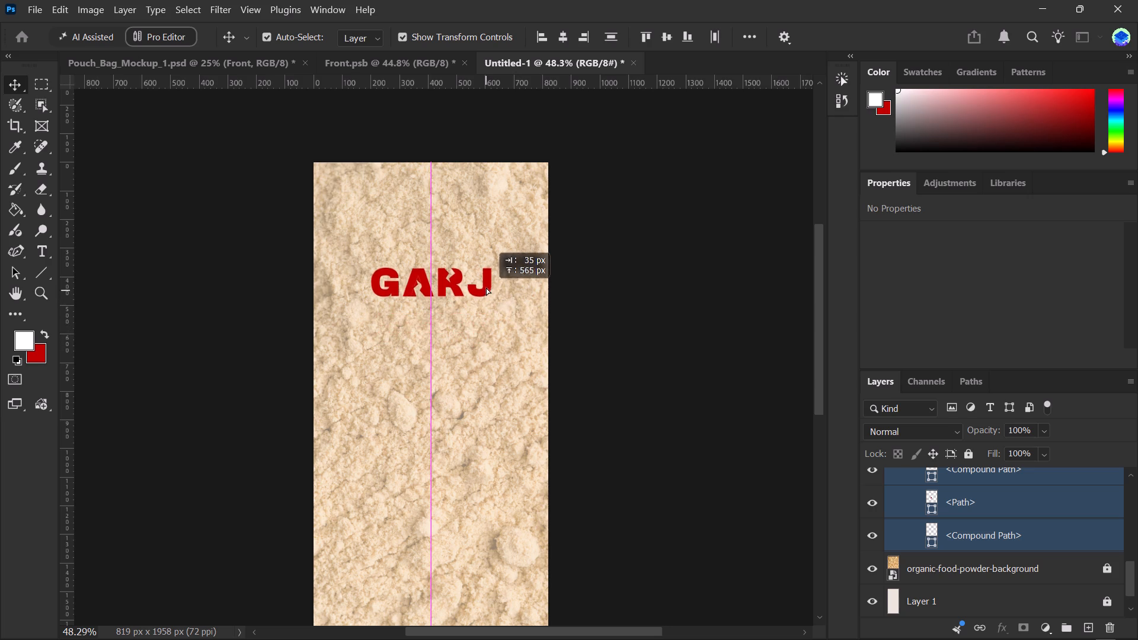
pyautogui.moveTo(486, 287); pyautogui.dragTo(486, 283)
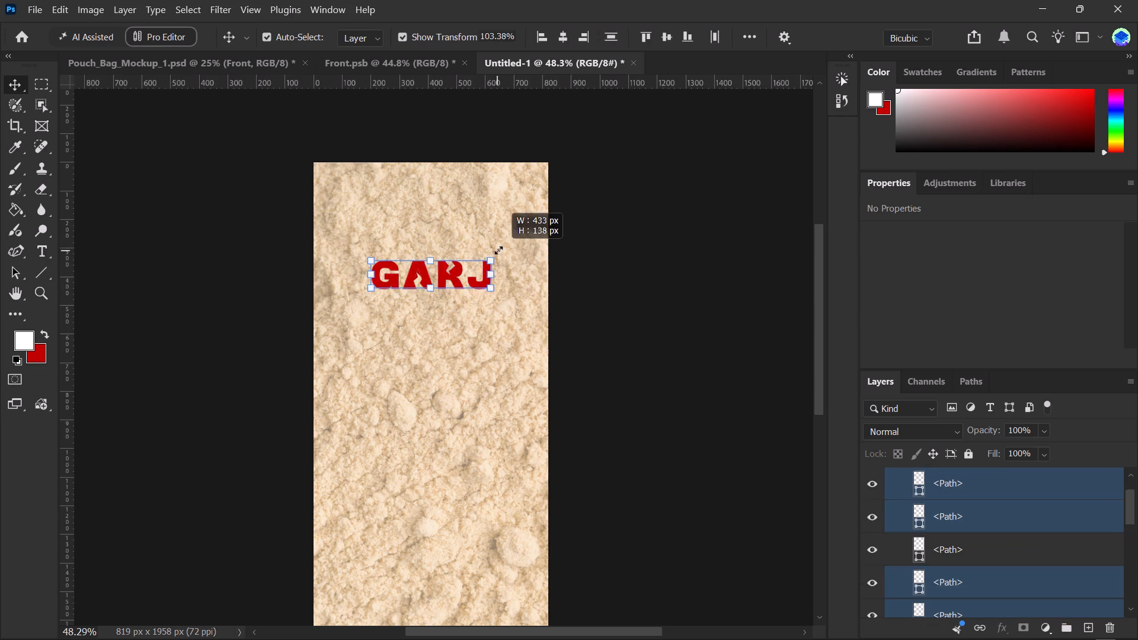
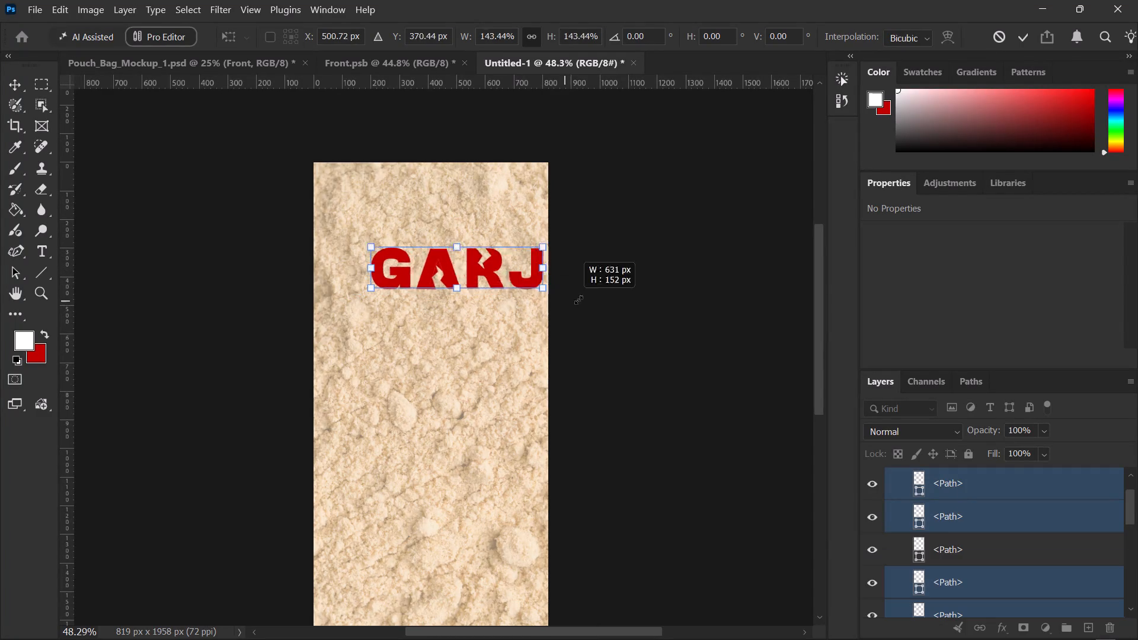
# Commit the GARJ wordmark's transform and deselect its letters.
pyautogui.keyDown('alt'); pyautogui.click(530, 327); pyautogui.keyUp('alt')
pyautogui.click(550, 325)
pyautogui.click(575, 340)
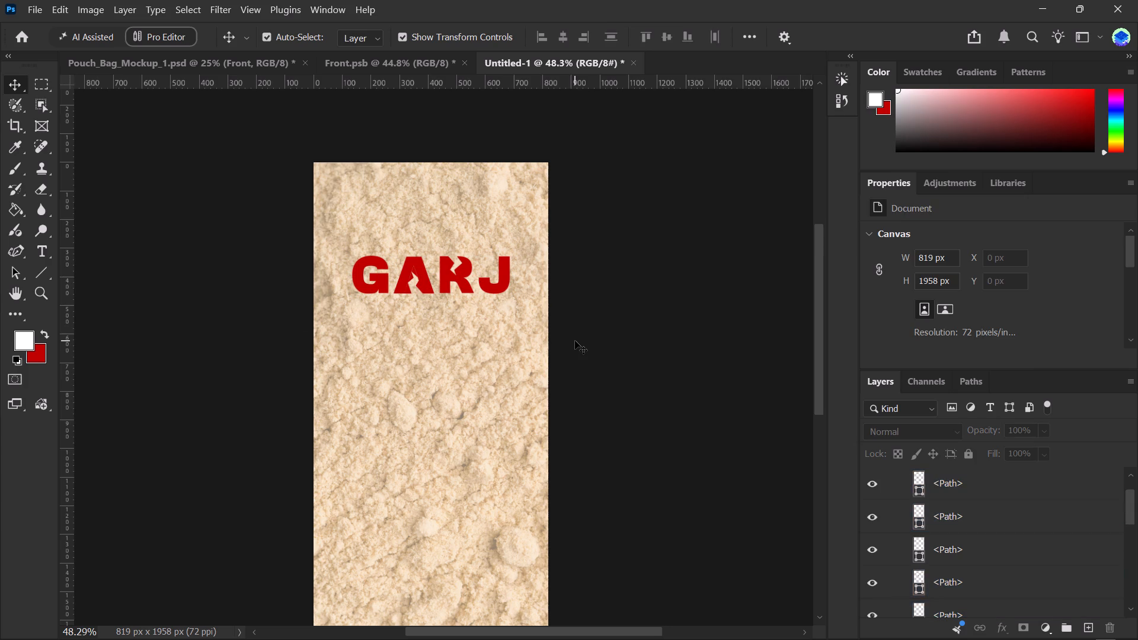
pyautogui.scroll(-5, 570, 321)
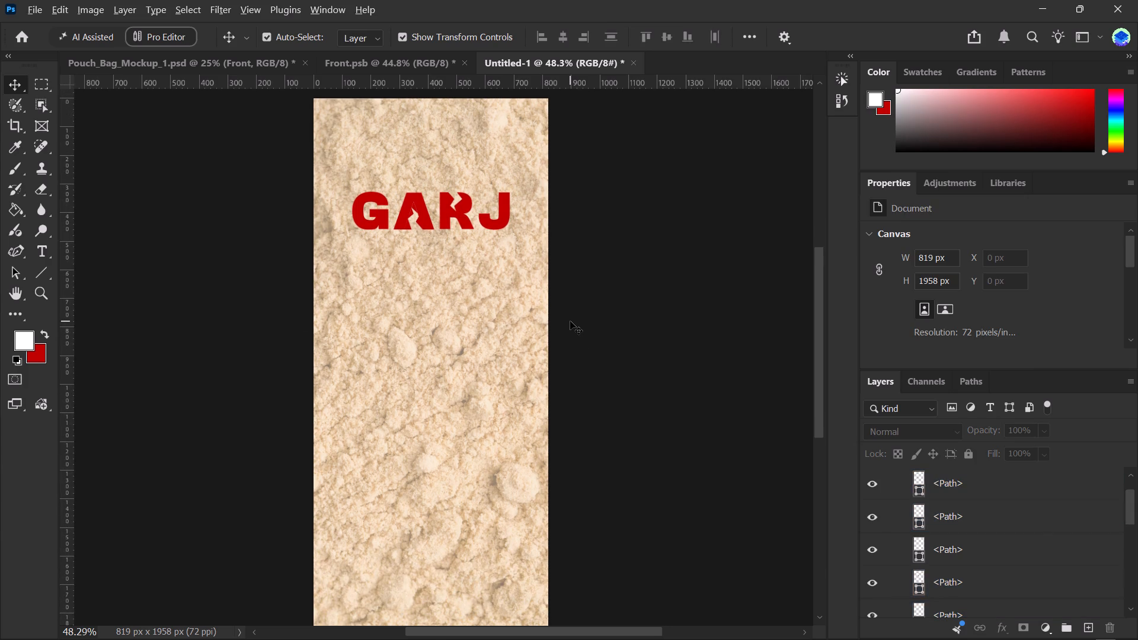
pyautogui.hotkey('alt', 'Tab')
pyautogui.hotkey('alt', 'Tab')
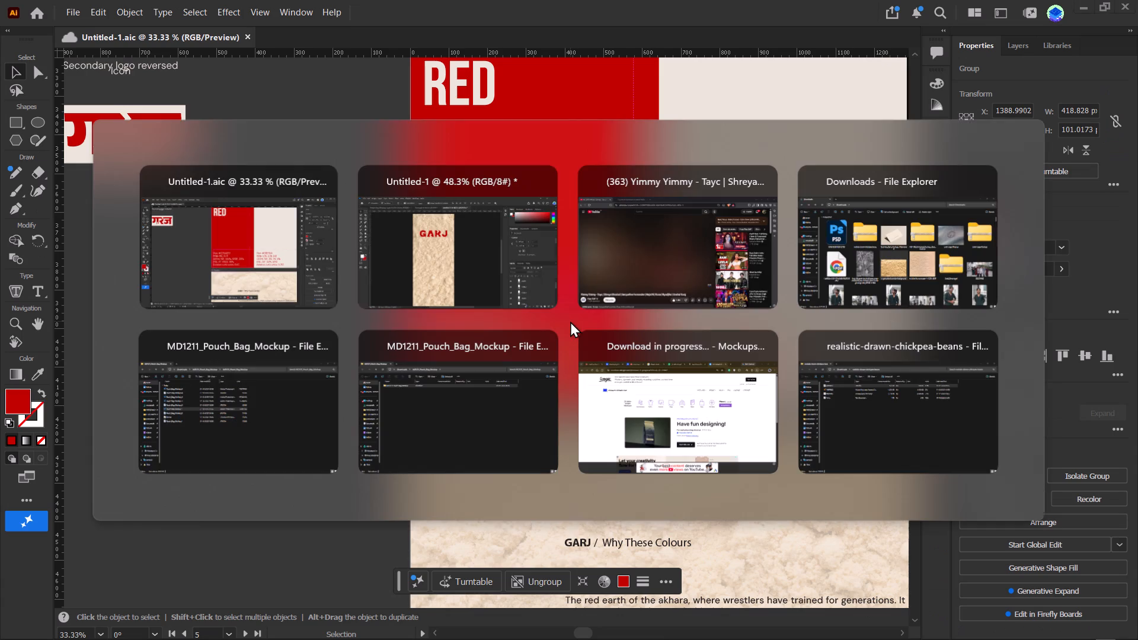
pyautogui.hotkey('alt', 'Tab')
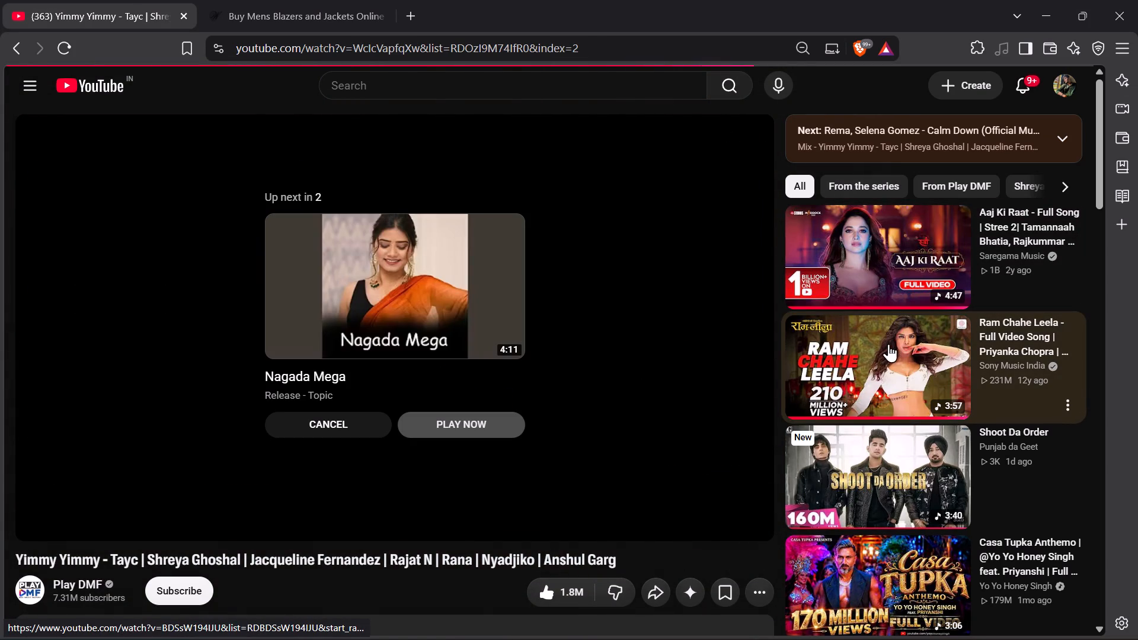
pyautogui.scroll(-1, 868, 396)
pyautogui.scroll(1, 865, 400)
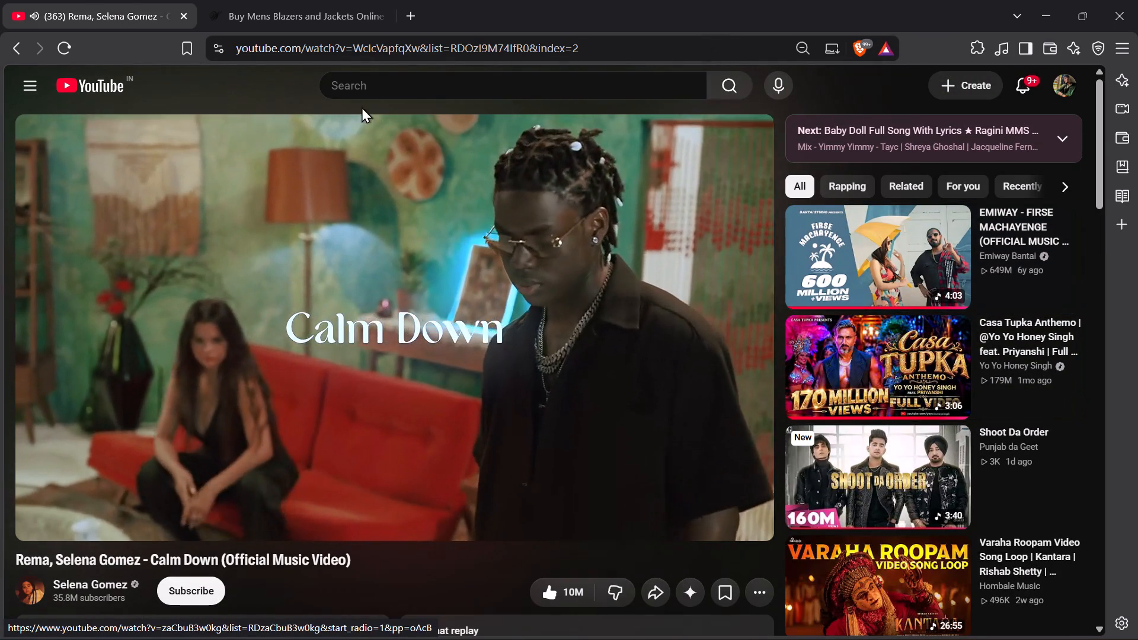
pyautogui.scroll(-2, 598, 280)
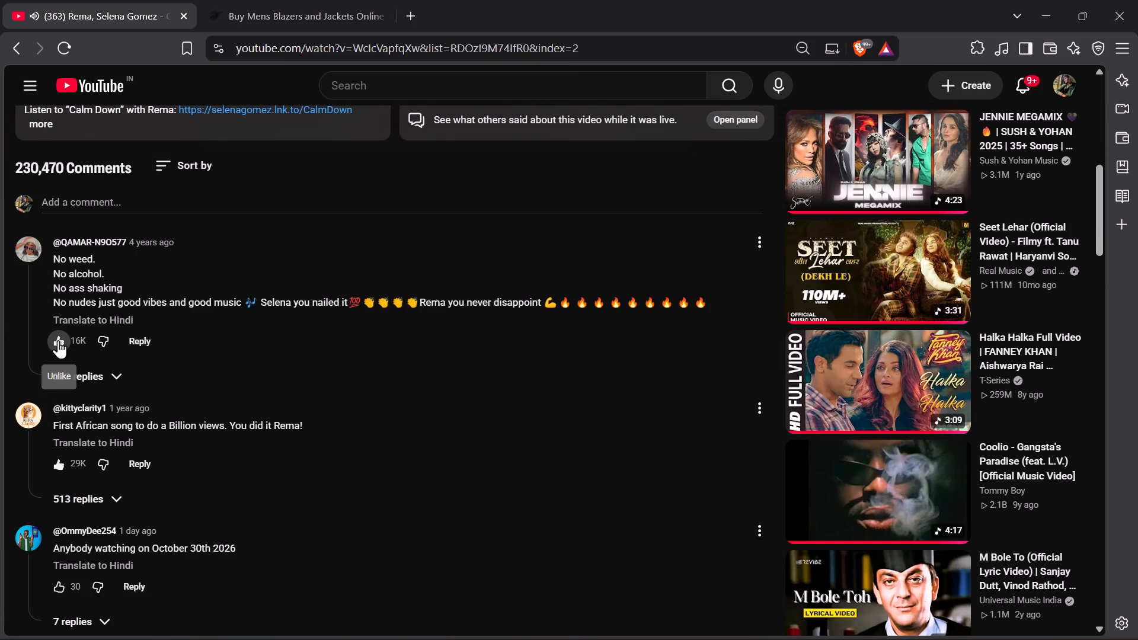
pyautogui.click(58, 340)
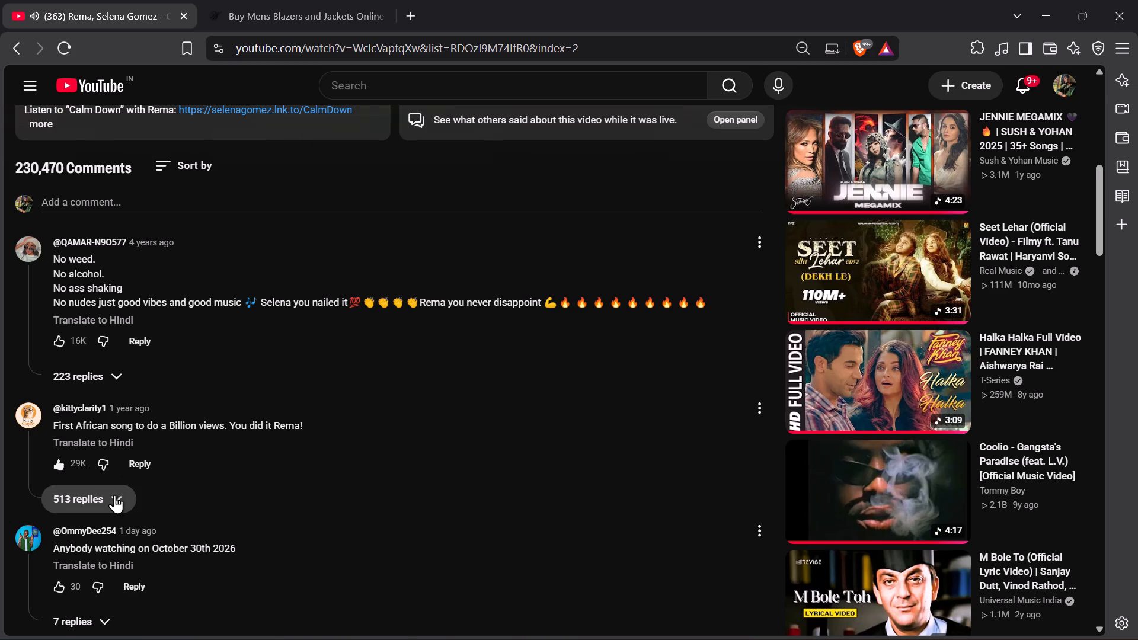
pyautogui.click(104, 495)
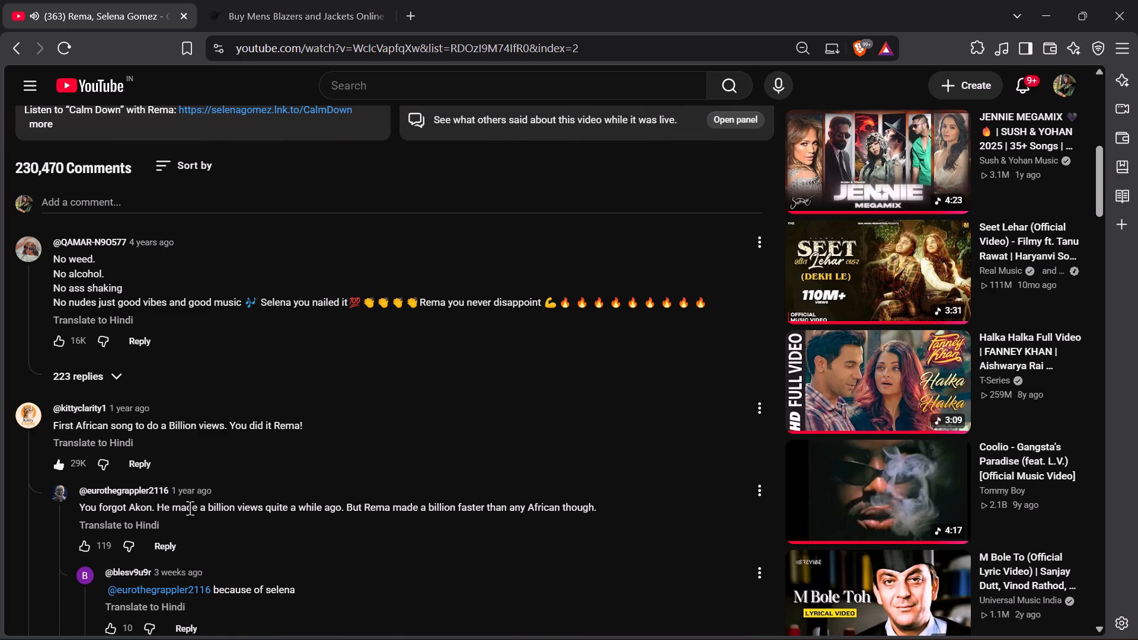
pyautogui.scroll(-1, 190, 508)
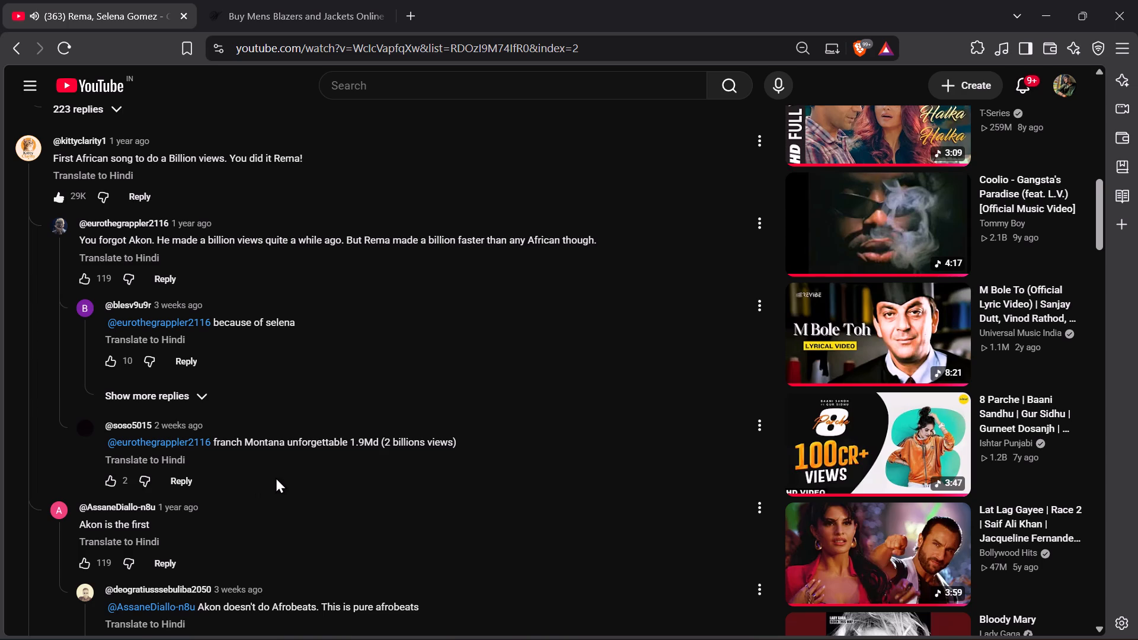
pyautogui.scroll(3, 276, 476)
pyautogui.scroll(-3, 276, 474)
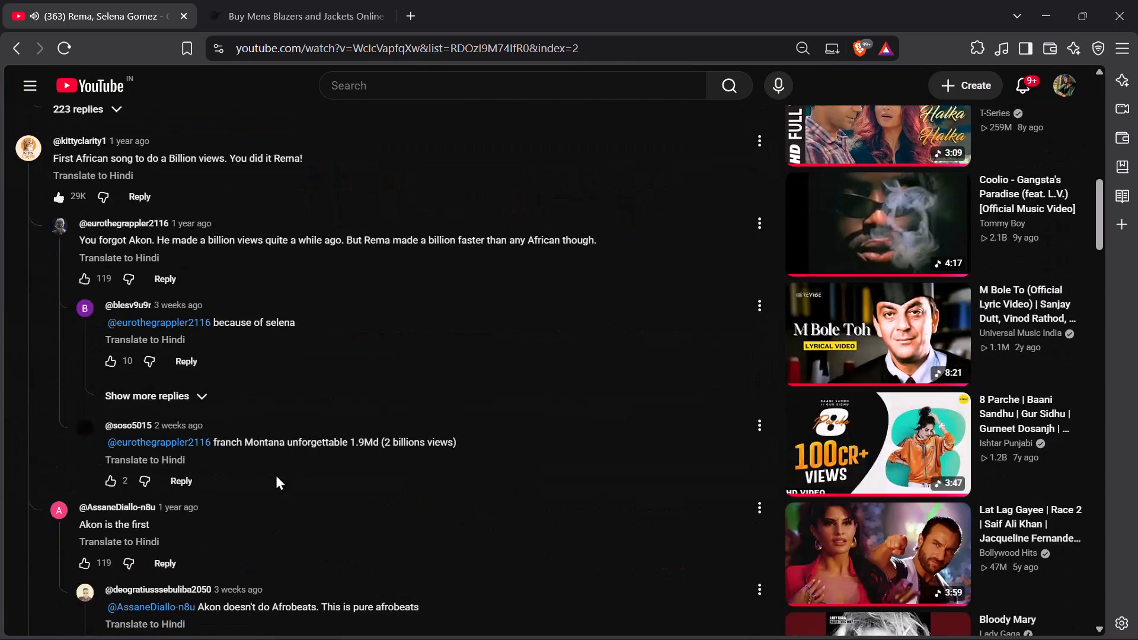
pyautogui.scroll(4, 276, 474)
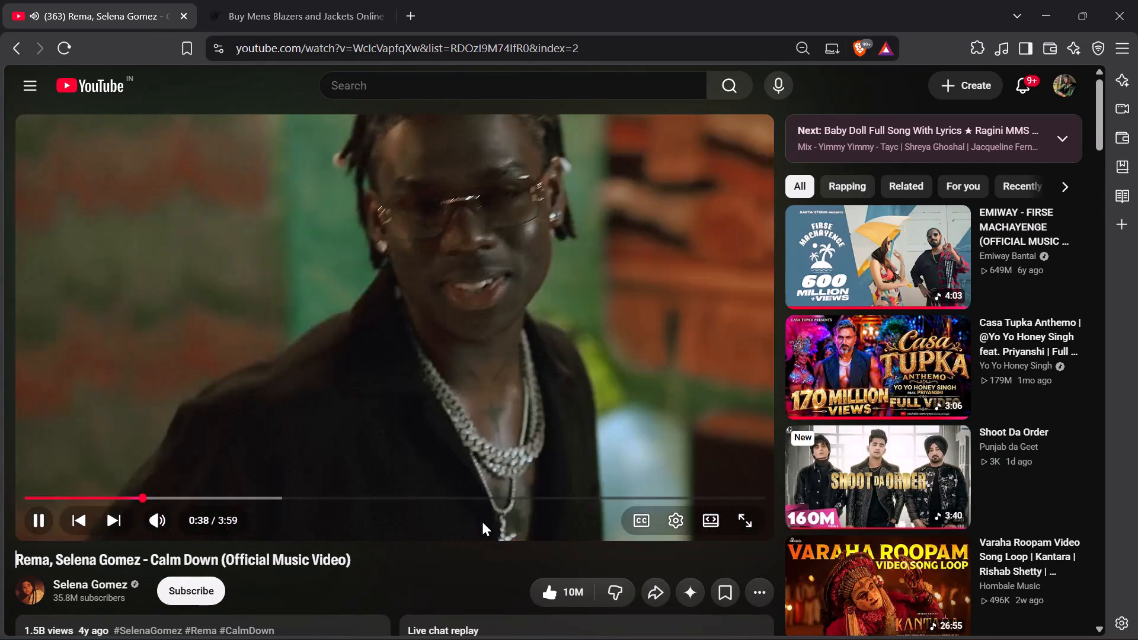
# Switch back to Photoshop and examine the GARJ wordmark's placement and the empty powder texture below it.
pyautogui.hotkey('alt', 'Tab')
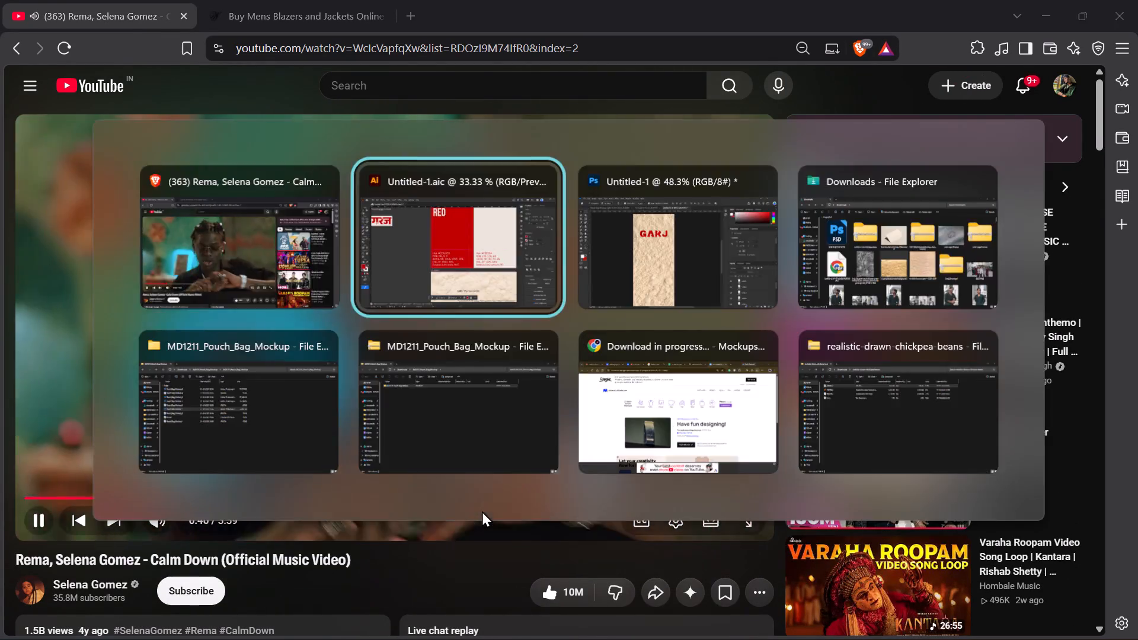
pyautogui.hotkey('alt', 'Tab')
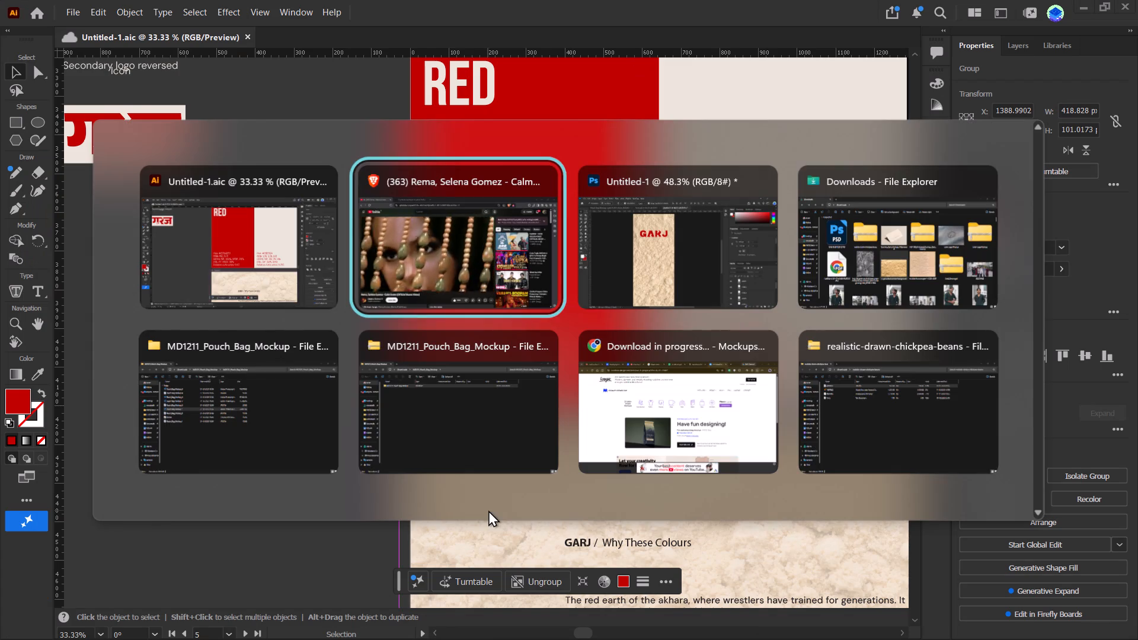
pyautogui.hotkey('alt', 'Tab')
pyautogui.press('space')
pyautogui.press('space')
pyautogui.press('space')
pyautogui.press('space')
pyautogui.press('space')
pyautogui.press('space')
pyautogui.press('space')
pyautogui.press('space')
pyautogui.press('space')
pyautogui.press('space')
pyautogui.press('space')
pyautogui.press('space')
pyautogui.press('space')
pyautogui.press('space')
pyautogui.press('space')
pyautogui.moveTo(461, 344); pyautogui.dragTo(518, 431)
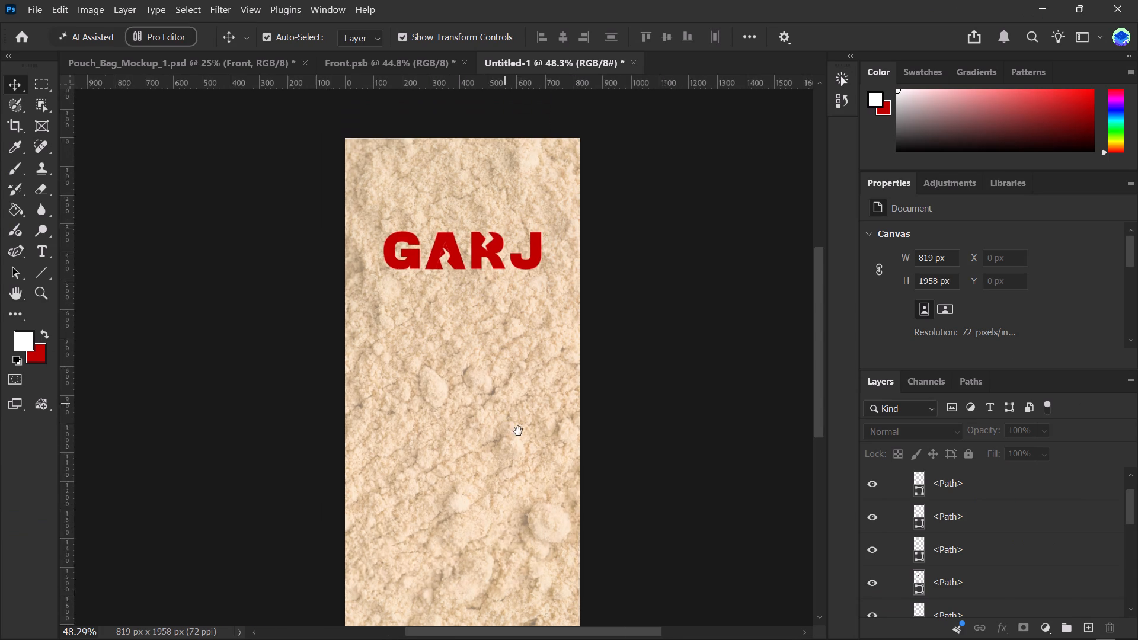
pyautogui.moveTo(518, 431); pyautogui.dragTo(525, 458)
pyautogui.keyDown('alt'); pyautogui.scroll(4, 520, 337); pyautogui.keyUp('alt')
pyautogui.press('space')
pyautogui.press('space')
pyautogui.press('space')
pyautogui.press('space')
pyautogui.press('space')
pyautogui.press('space')
pyautogui.press('space')
pyautogui.press('space')
pyautogui.press('space')
pyautogui.press('space')
pyautogui.press('space')
pyautogui.press('space')
pyautogui.press('space')
pyautogui.press('space')
pyautogui.press('space')
pyautogui.press('space')
pyautogui.press('space')
pyautogui.press('space')
pyautogui.press('space')
pyautogui.press('space')
pyautogui.moveTo(529, 365); pyautogui.dragTo(474, 376)
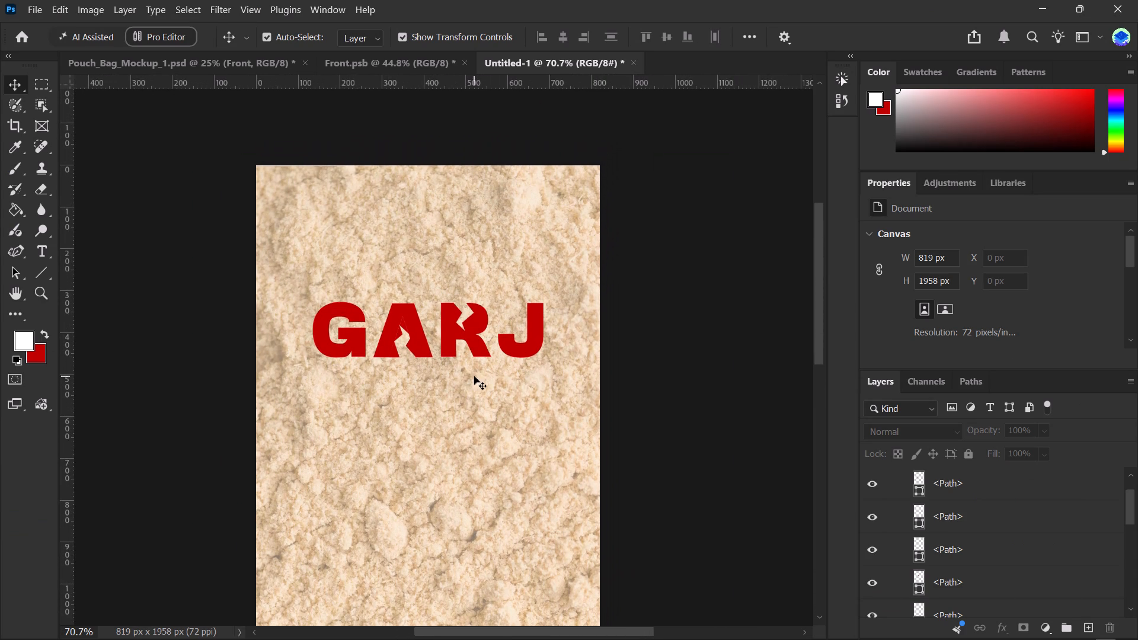
pyautogui.keyDown('alt'); pyautogui.scroll(2, 468, 362); pyautogui.keyUp('alt')
pyautogui.press('space')
pyautogui.press('space')
pyautogui.press('space')
pyautogui.press('space')
pyautogui.press('space')
pyautogui.press('space')
pyautogui.press('space')
pyautogui.press('space')
pyautogui.press('space')
pyautogui.press('space')
pyautogui.press('space')
pyautogui.press('space')
pyautogui.press('space')
pyautogui.press('space')
pyautogui.press('space')
pyautogui.press('space')
pyautogui.press('space')
pyautogui.press('space')
pyautogui.press('space')
pyautogui.press('space')
pyautogui.moveTo(470, 372); pyautogui.dragTo(481, 431)
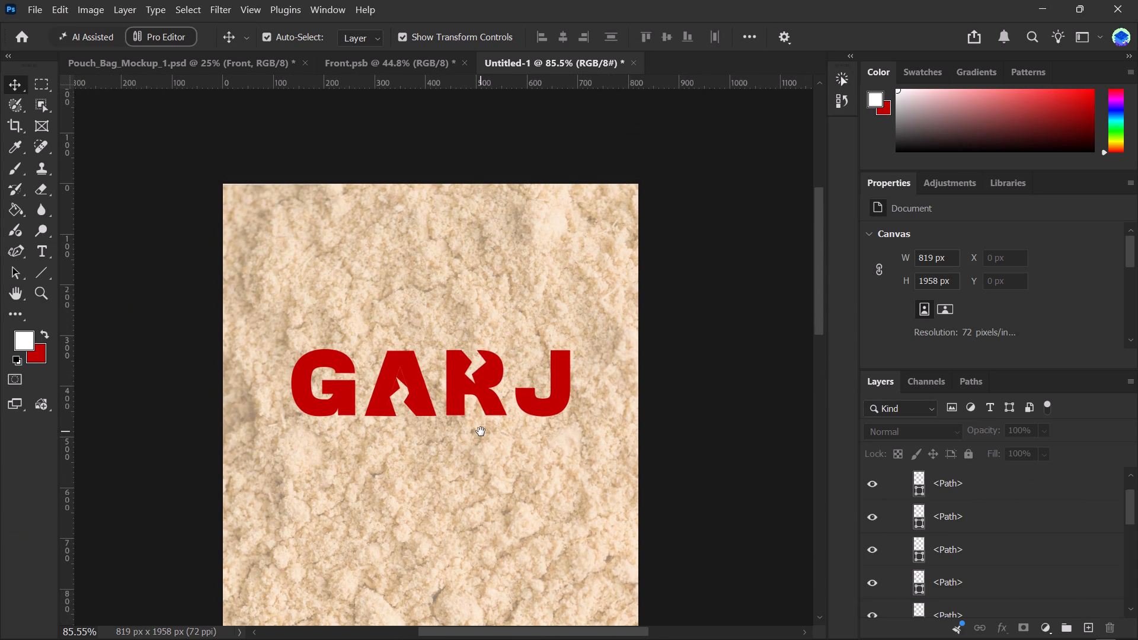
pyautogui.moveTo(481, 431); pyautogui.dragTo(492, 418)
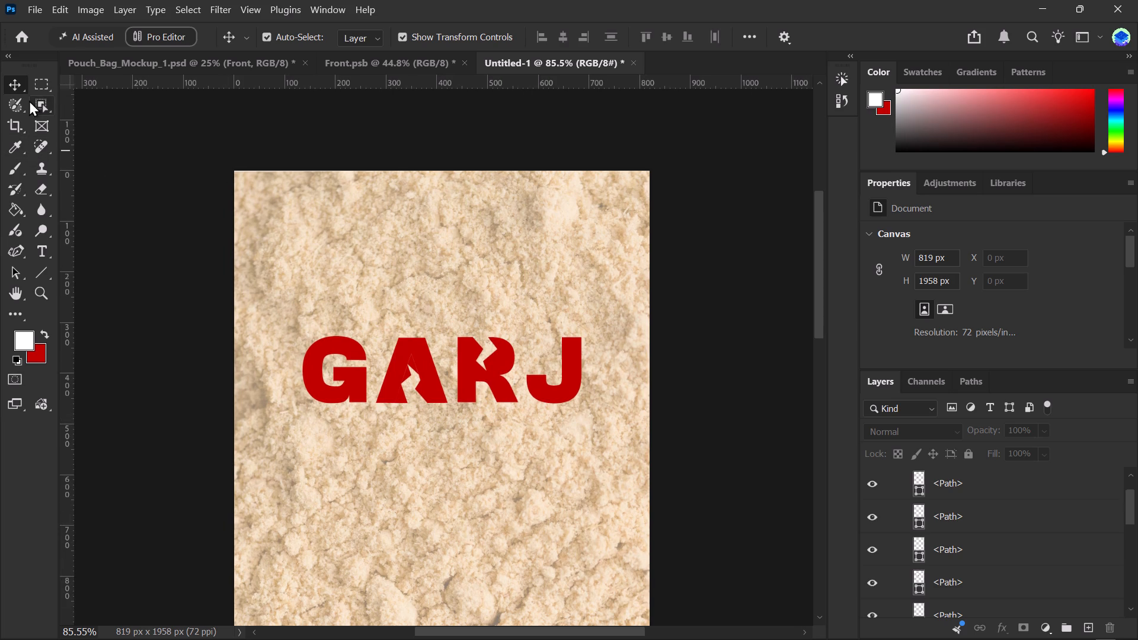
pyautogui.press('space')
pyautogui.press('space')
pyautogui.press('space')
pyautogui.press('space')
pyautogui.press('space')
pyautogui.press('space')
pyautogui.press('space')
pyautogui.press('space')
pyautogui.press('space')
pyautogui.press('space')
pyautogui.press('space')
pyautogui.moveTo(349, 389); pyautogui.dragTo(346, 382)
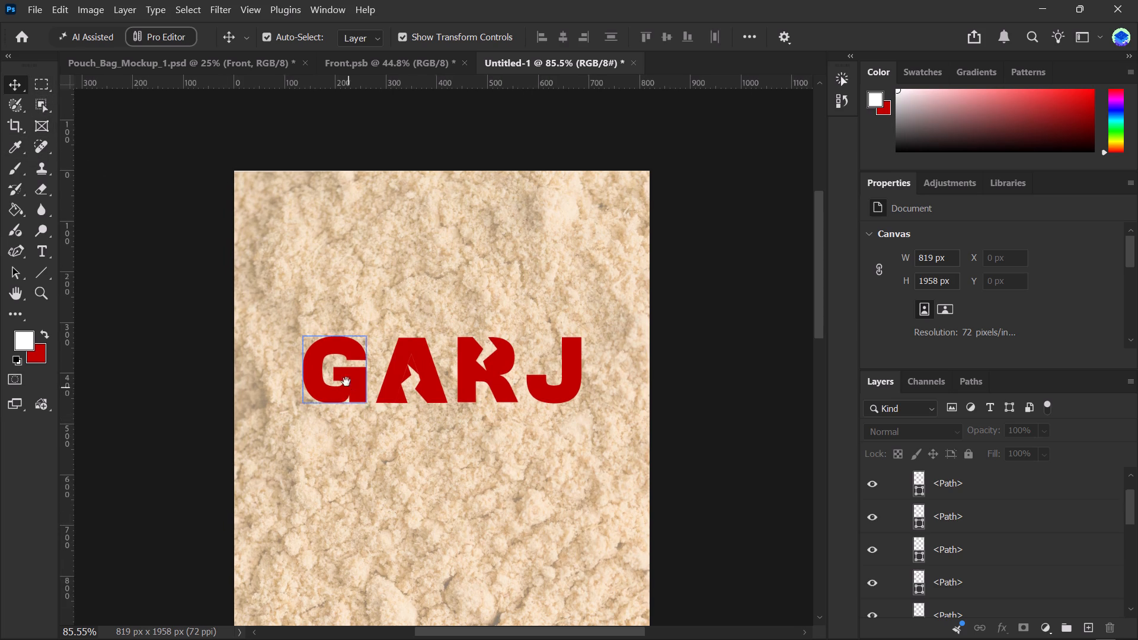
pyautogui.moveTo(346, 382); pyautogui.dragTo(333, 225)
pyautogui.press('space')
pyautogui.press('space')
pyautogui.press('space')
pyautogui.press('space')
pyautogui.press('space')
pyautogui.press('space')
pyautogui.press('space')
pyautogui.moveTo(435, 414); pyautogui.dragTo(434, 362)
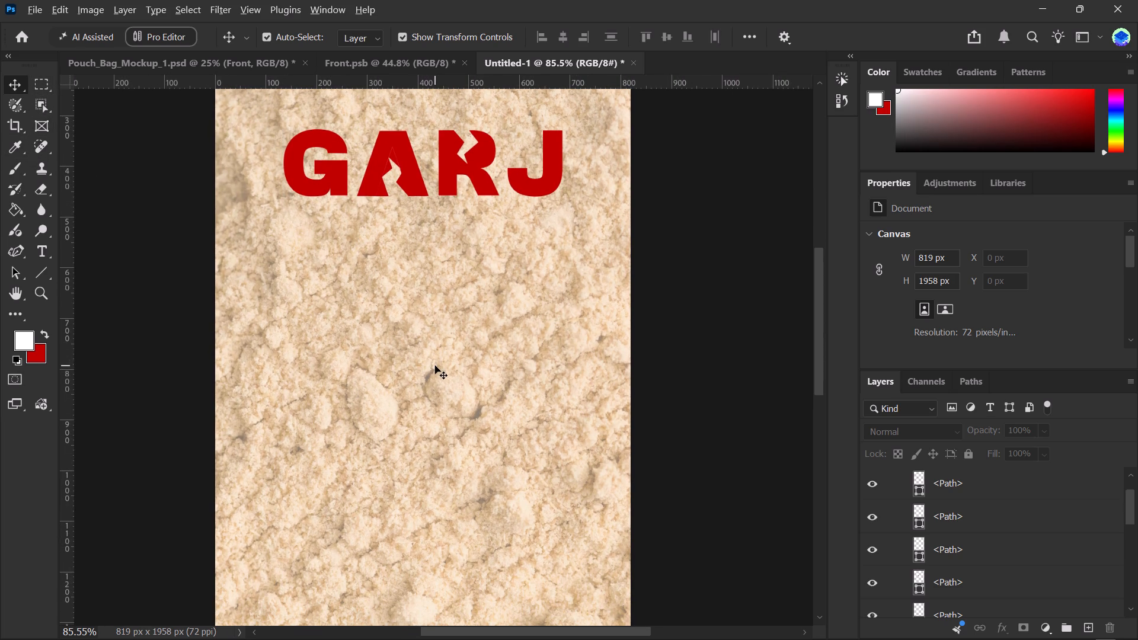
# Switch to Illustrator and make a new pattern swatch from the clipped chickpea illustration on Artboard 12.
pyautogui.hotkey('alt', 'Tab')
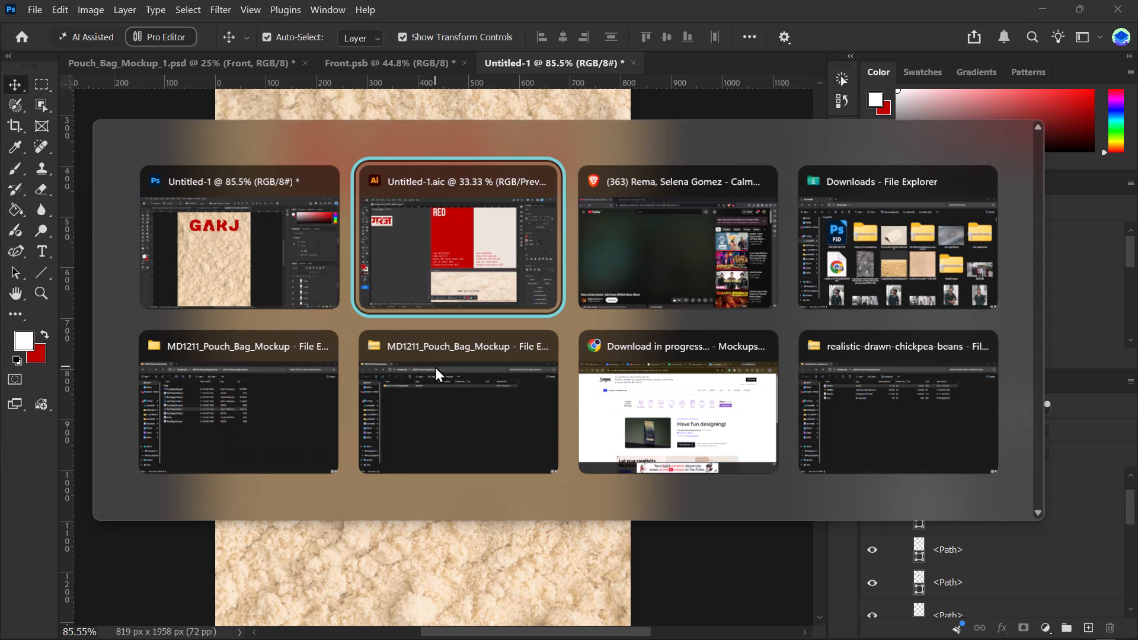
pyautogui.press('space')
pyautogui.press('space')
pyautogui.press('space')
pyautogui.moveTo(549, 411); pyautogui.dragTo(308, 360)
pyautogui.keyDown('alt'); pyautogui.scroll(-4, 431, 380); pyautogui.keyUp('alt')
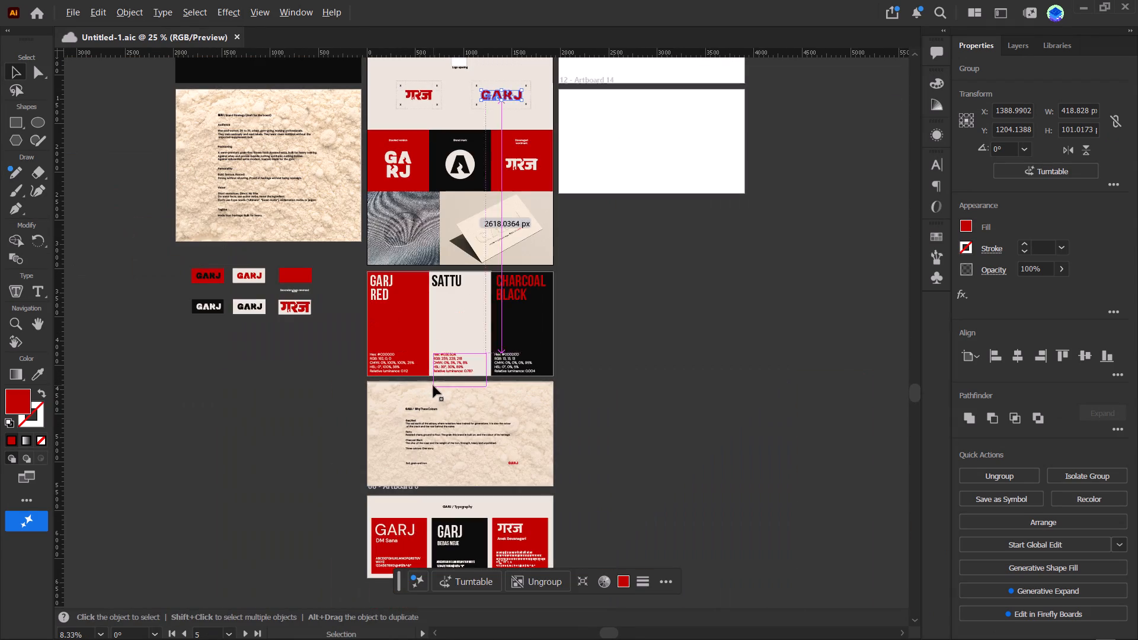
pyautogui.press('space')
pyautogui.press('space')
pyautogui.press('space')
pyautogui.press('space')
pyautogui.press('space')
pyautogui.press('space')
pyautogui.press('space')
pyautogui.press('space')
pyautogui.press('space')
pyautogui.press('space')
pyautogui.press('space')
pyautogui.press('space')
pyautogui.press('space')
pyautogui.press('space')
pyautogui.press('space')
pyautogui.press('space')
pyautogui.press('space')
pyautogui.press('space')
pyautogui.press('space')
pyautogui.press('space')
pyautogui.moveTo(532, 201); pyautogui.dragTo(474, 410)
pyautogui.moveTo(596, 219); pyautogui.dragTo(529, 370)
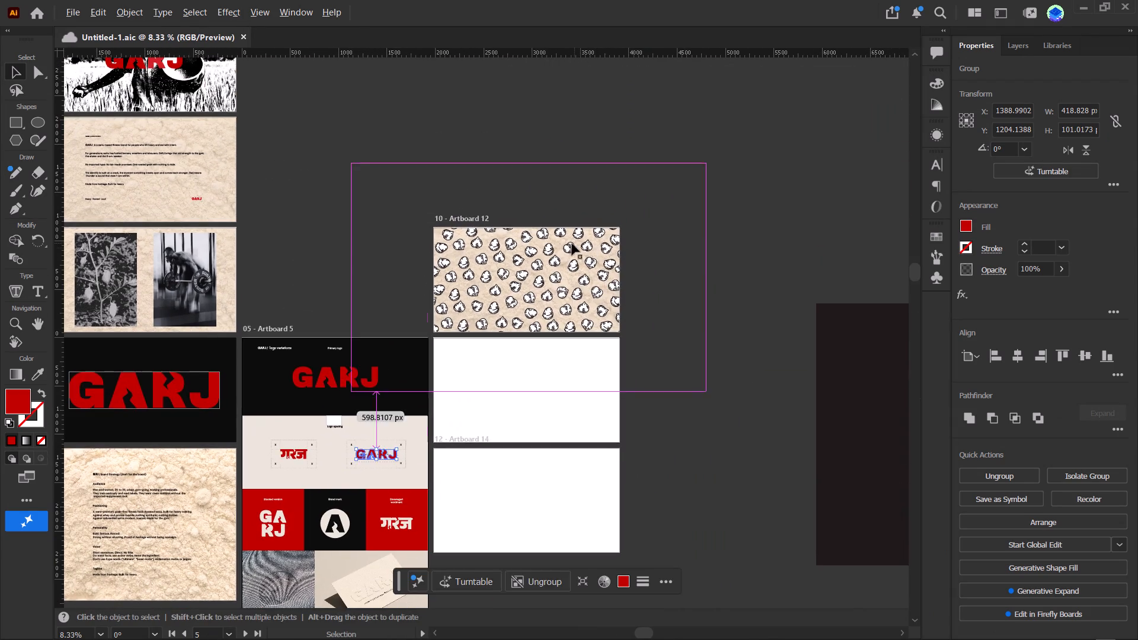
pyautogui.keyDown('alt'); pyautogui.scroll(5, 572, 244); pyautogui.keyUp('alt')
pyautogui.keyDown('alt'); pyautogui.scroll(-2, 571, 248); pyautogui.keyUp('alt')
pyautogui.press('space')
pyautogui.press('space')
pyautogui.press('space')
pyautogui.press('space')
pyautogui.press('space')
pyautogui.press('space')
pyautogui.moveTo(554, 299); pyautogui.dragTo(567, 267)
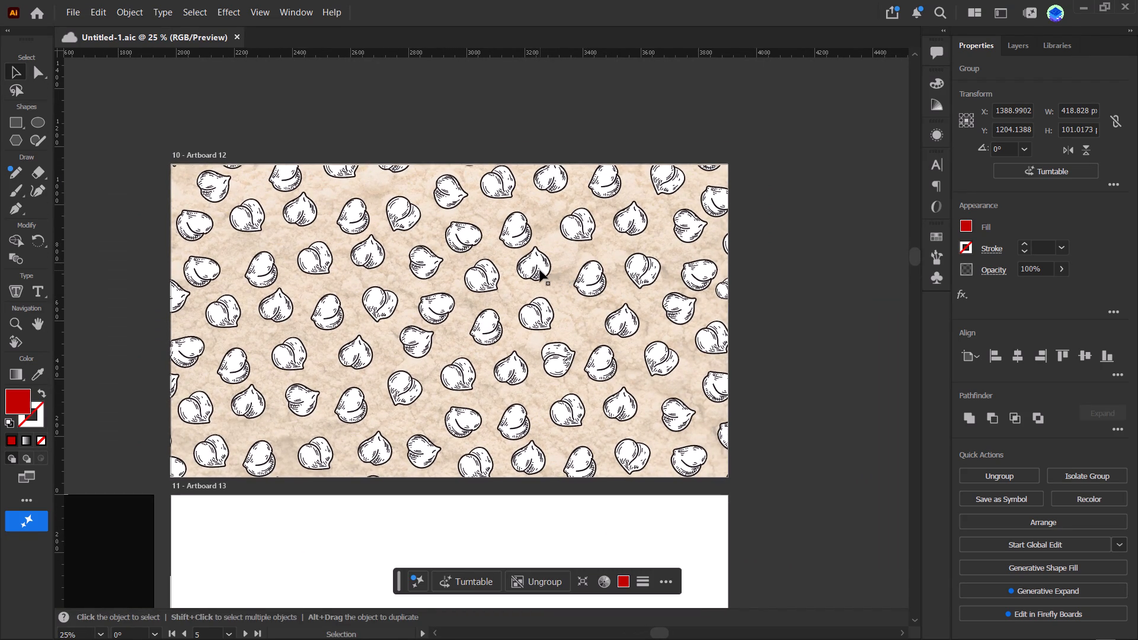
pyautogui.click(540, 270)
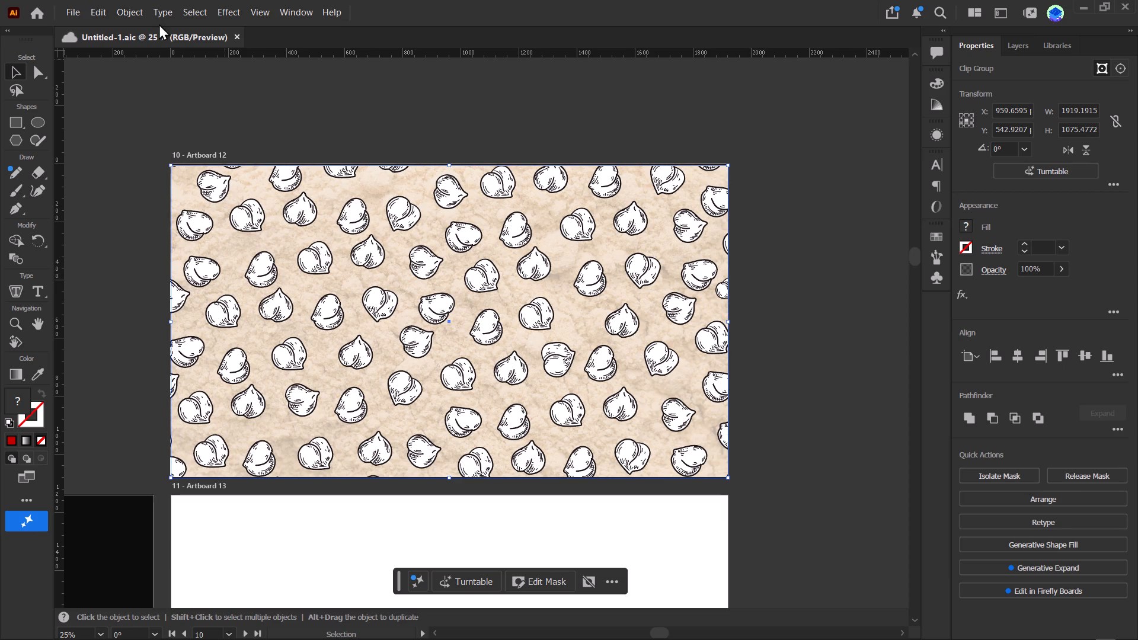
pyautogui.click(155, 7)
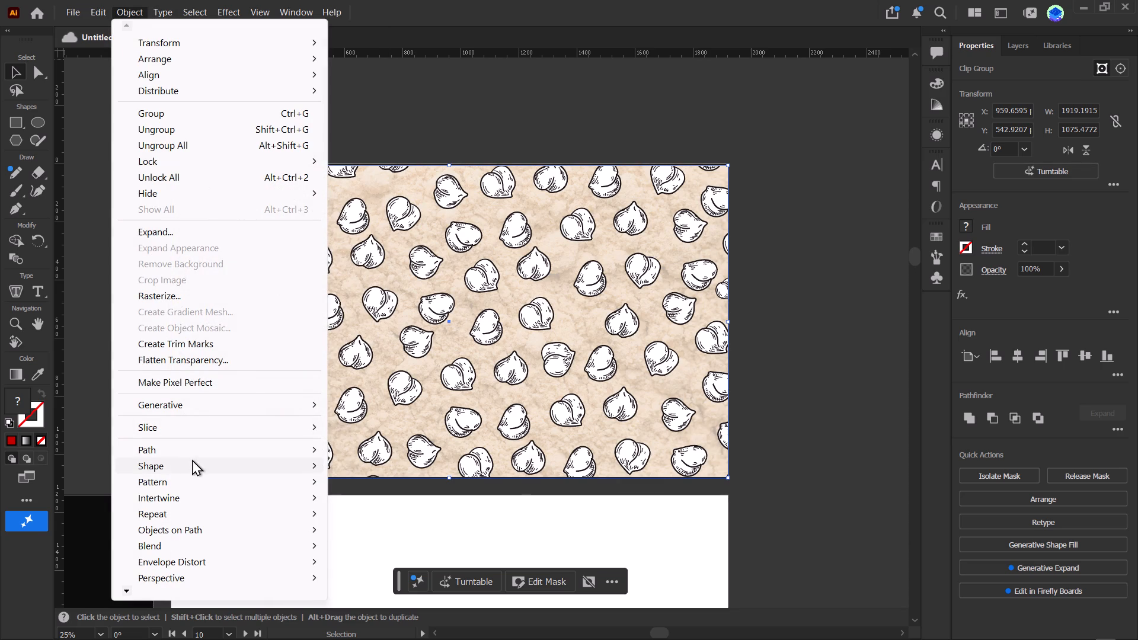
pyautogui.click(362, 482)
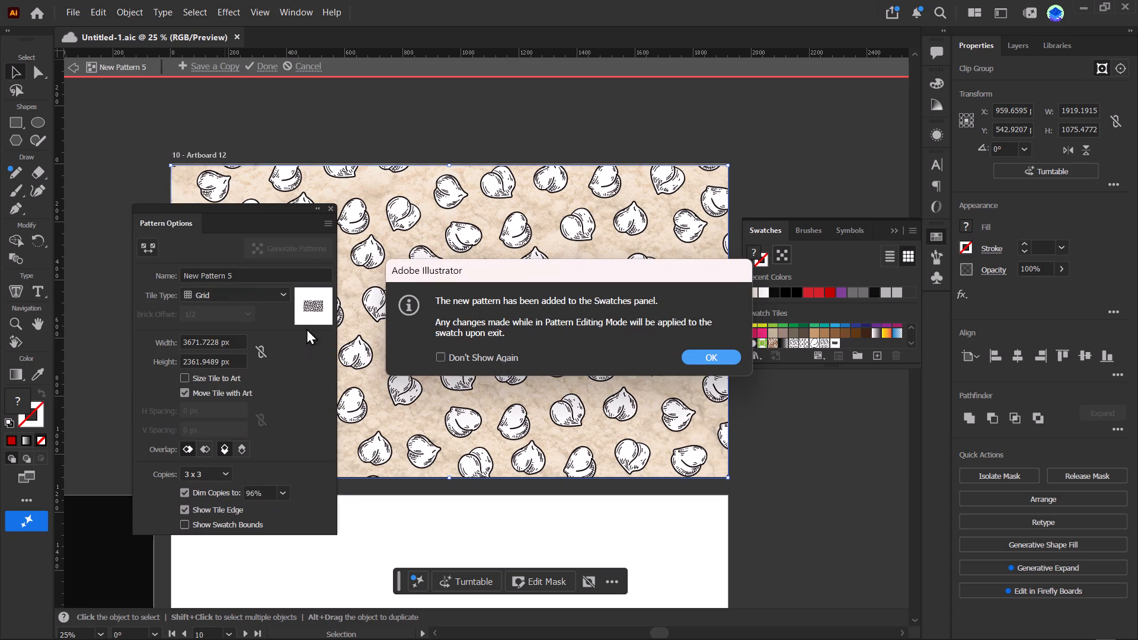
pyautogui.click(710, 359)
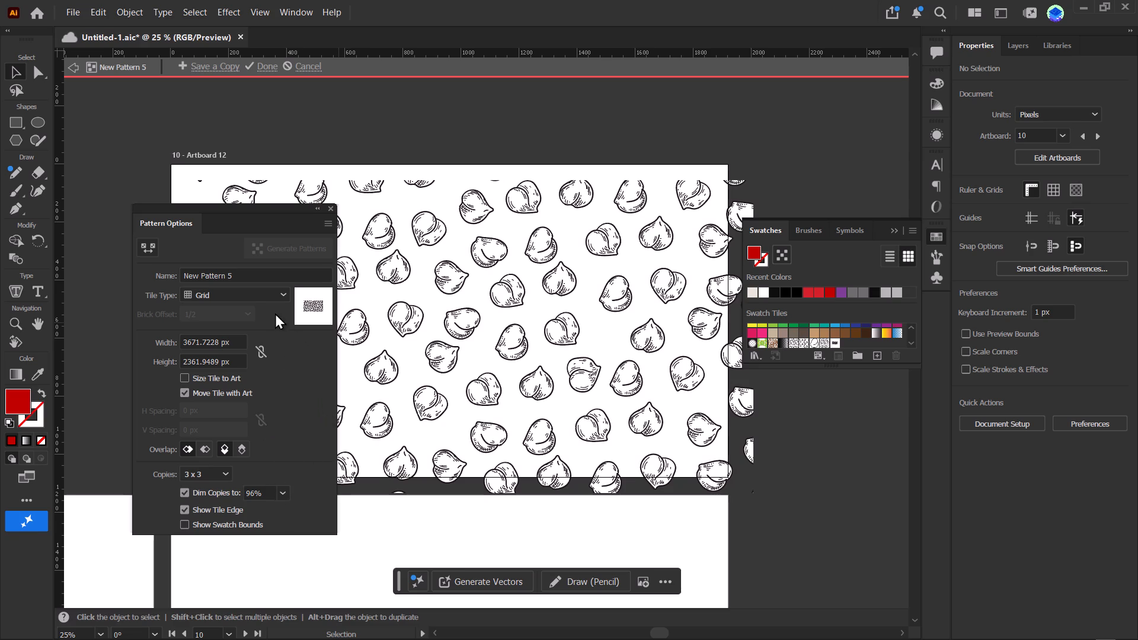
# Rename the new chickpea pattern as chana and finish editing the pattern.
pyautogui.click(248, 276)
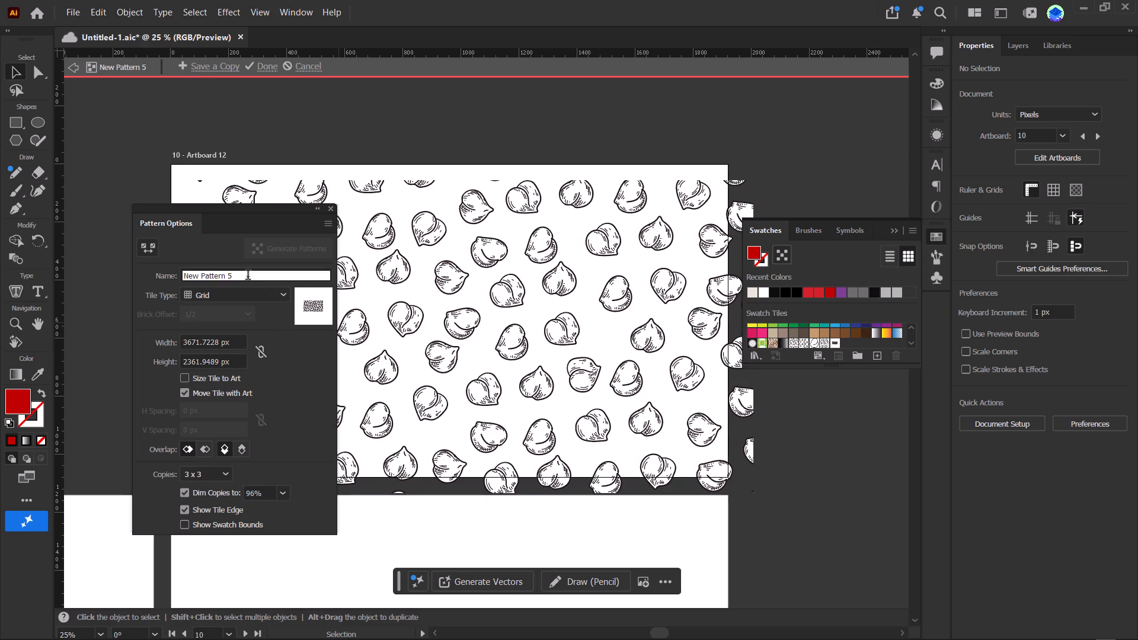
pyautogui.press('BackSpace')
pyautogui.press('BackSpace')
pyautogui.press('BackSpace')
pyautogui.press('BackSpace')
pyautogui.press('BackSpace')
pyautogui.press('BackSpace')
pyautogui.press('BackSpace')
pyautogui.press('BackSpace')
pyautogui.press('BackSpace')
pyautogui.press('BackSpace')
pyautogui.press('BackSpace')
pyautogui.press('BackSpace')
pyautogui.press('BackSpace')
pyautogui.press('BackSpace')
pyautogui.press('BackSpace')
pyautogui.press('BackSpace')
pyautogui.press('BackSpace')
pyautogui.press('BackSpace')
pyautogui.press('BackSpace')
pyautogui.press('BackSpace')
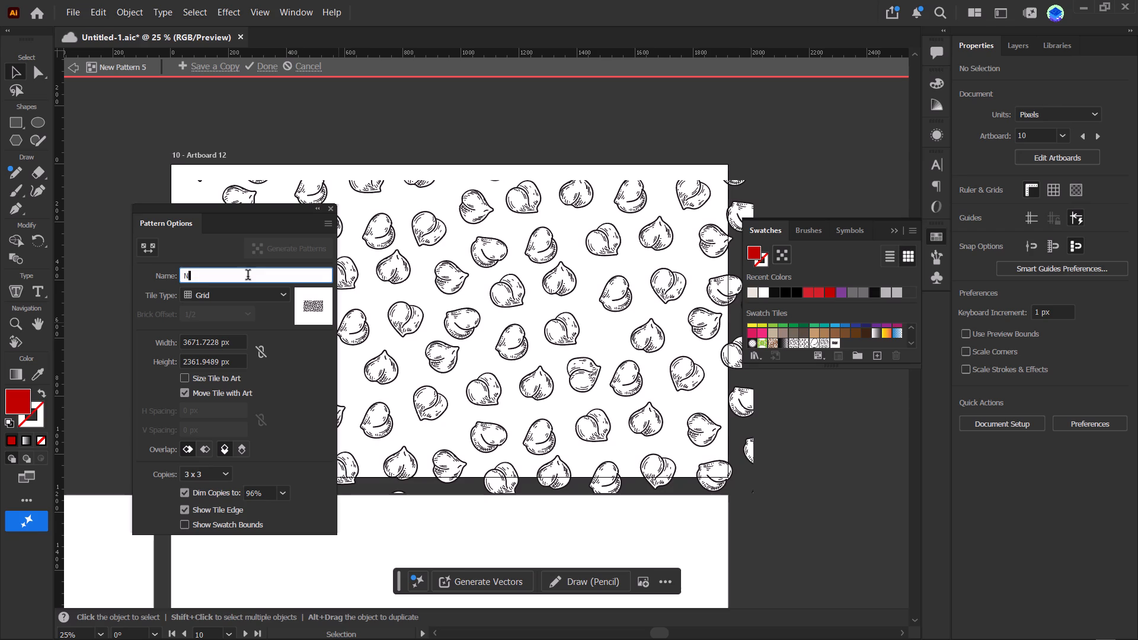
pyautogui.write('chana')
pyautogui.press('Return')
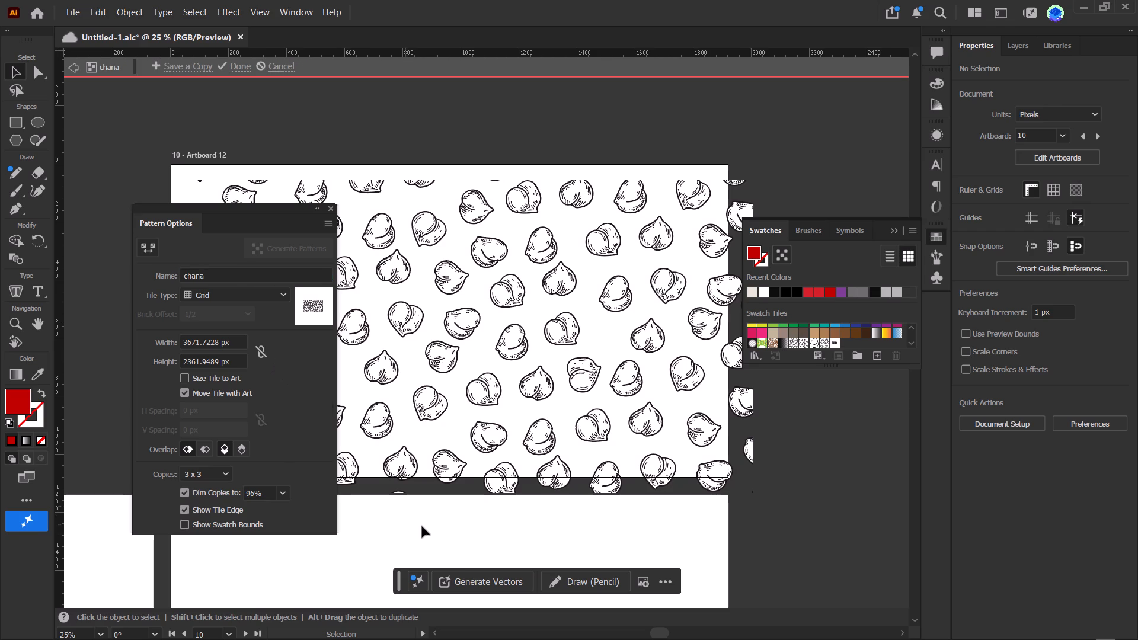
pyautogui.click(452, 514)
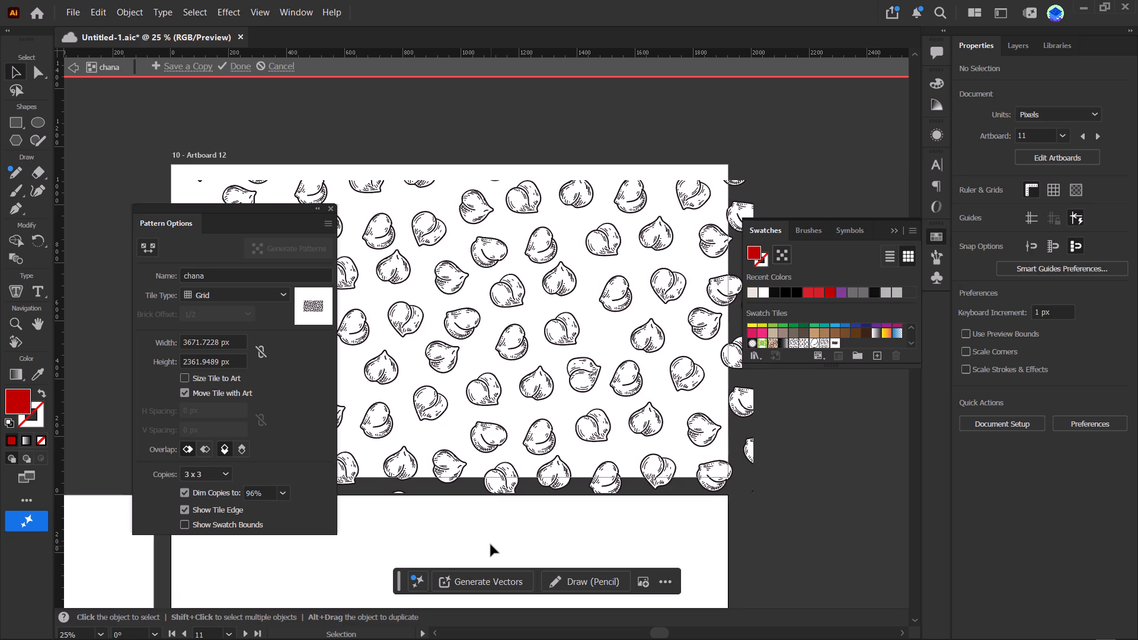
pyautogui.click(453, 457)
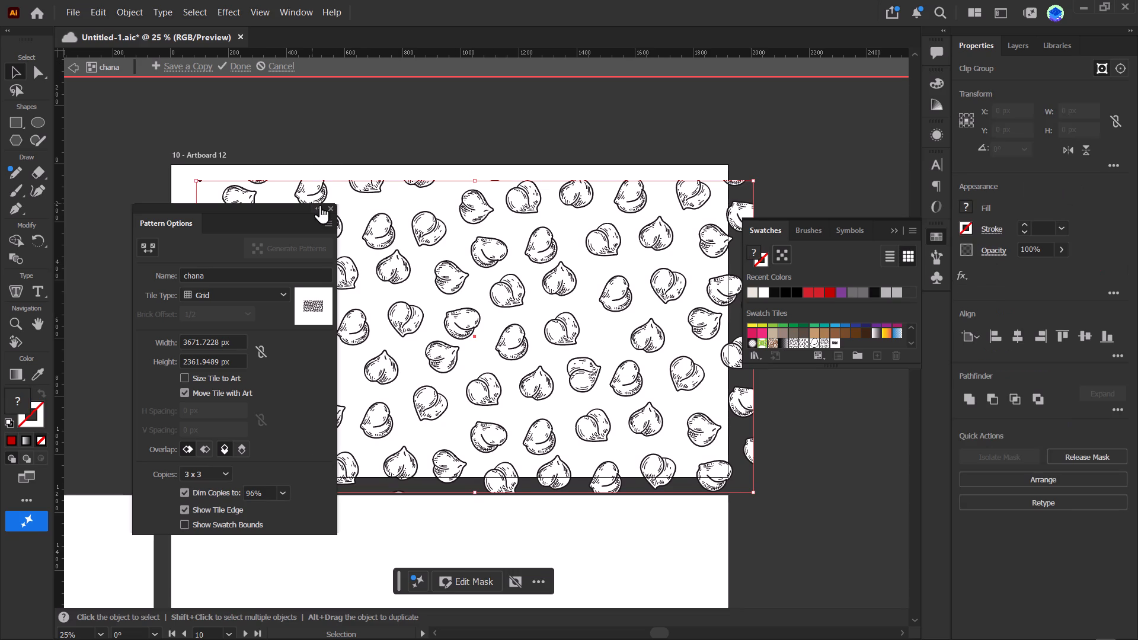
pyautogui.click(244, 63)
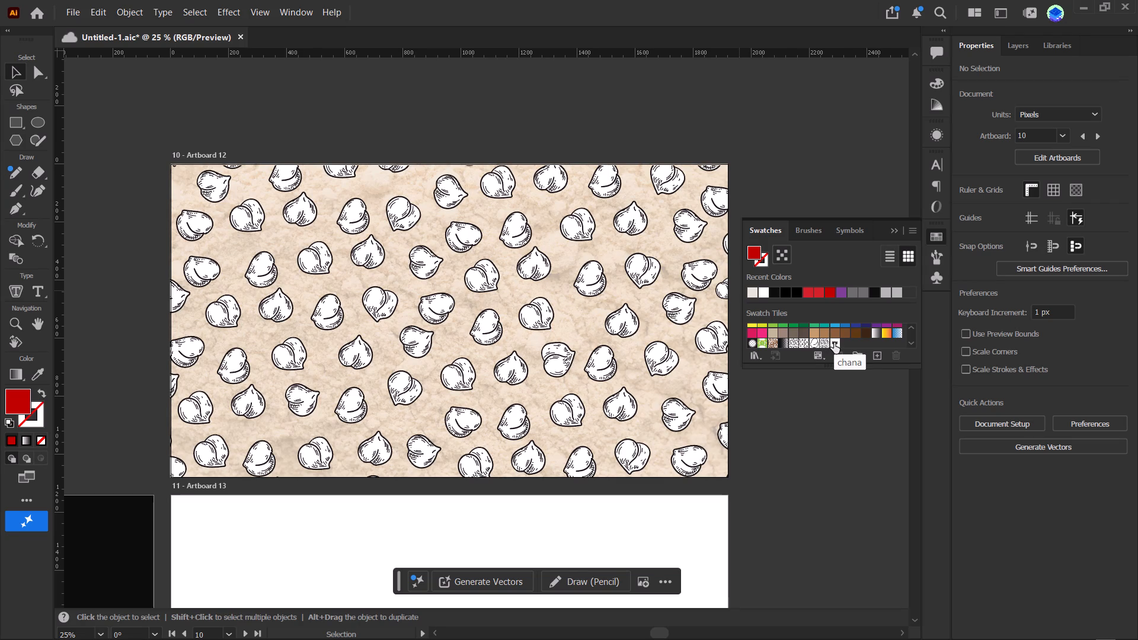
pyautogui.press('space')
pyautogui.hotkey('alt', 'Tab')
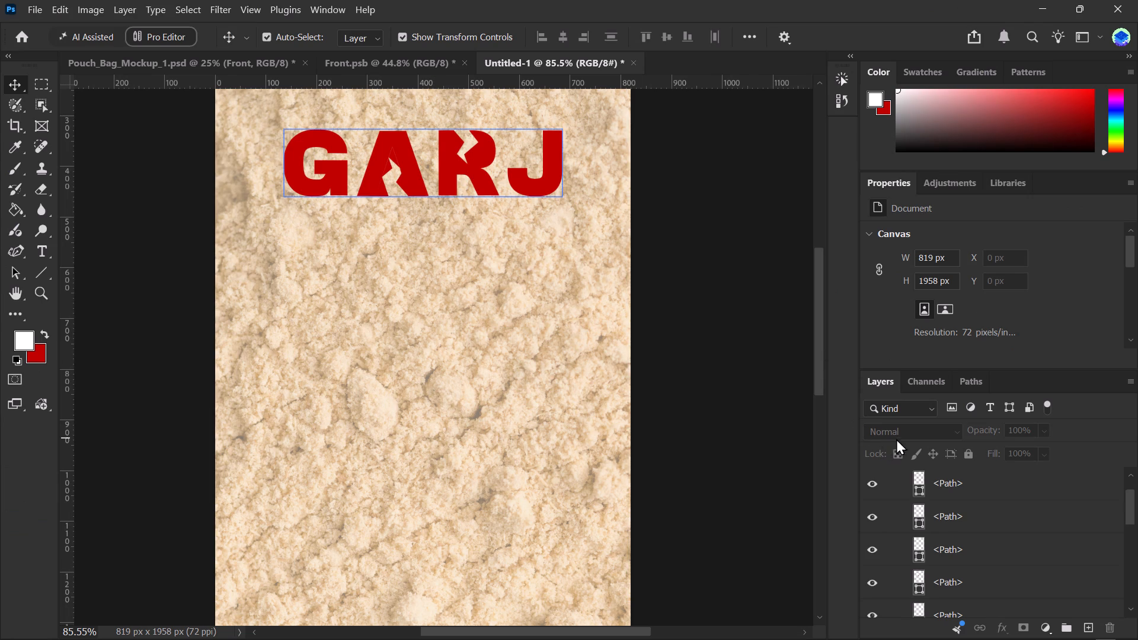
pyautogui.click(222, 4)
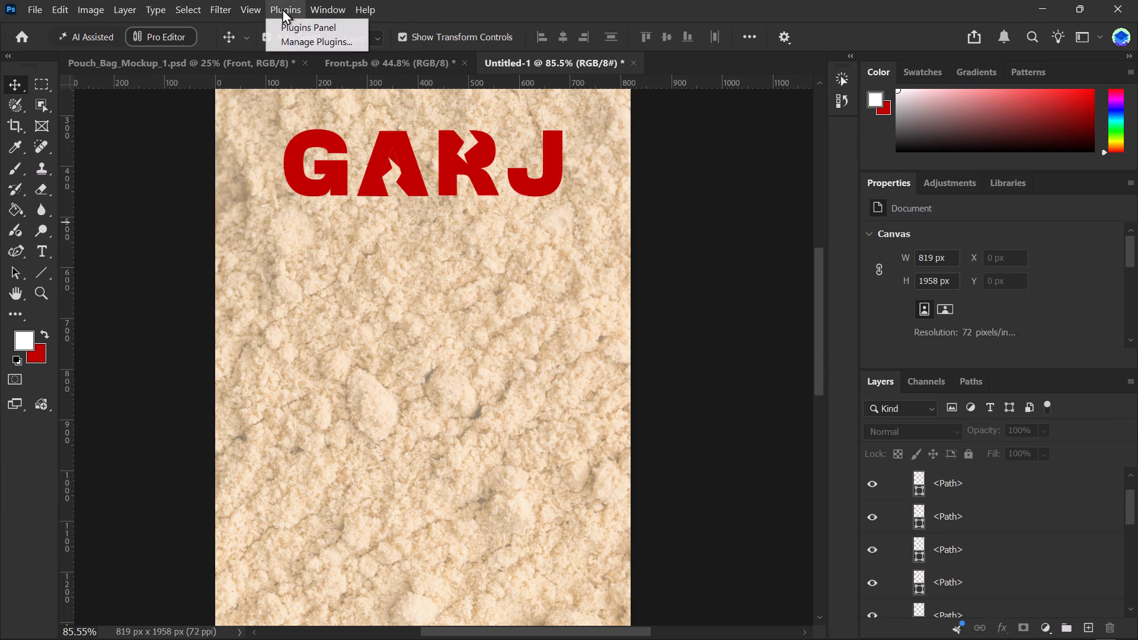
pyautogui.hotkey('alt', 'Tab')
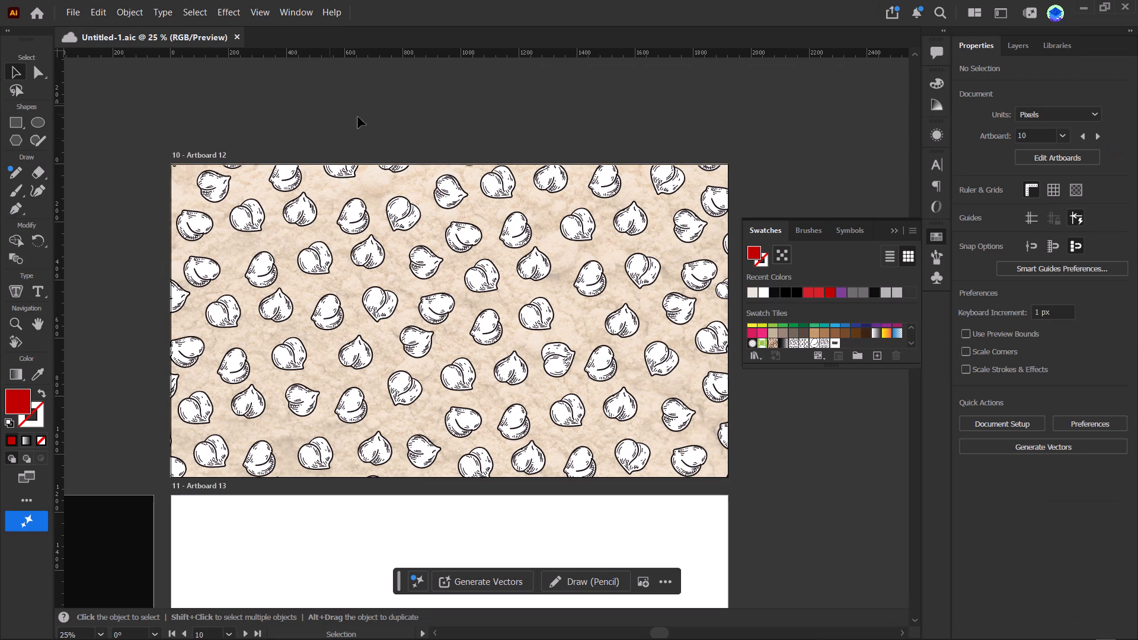
# Select the chickpea artwork together with its beige textured background on Artboard 12 and export the selection as a 10x PNG.
pyautogui.rightClick(566, 361)
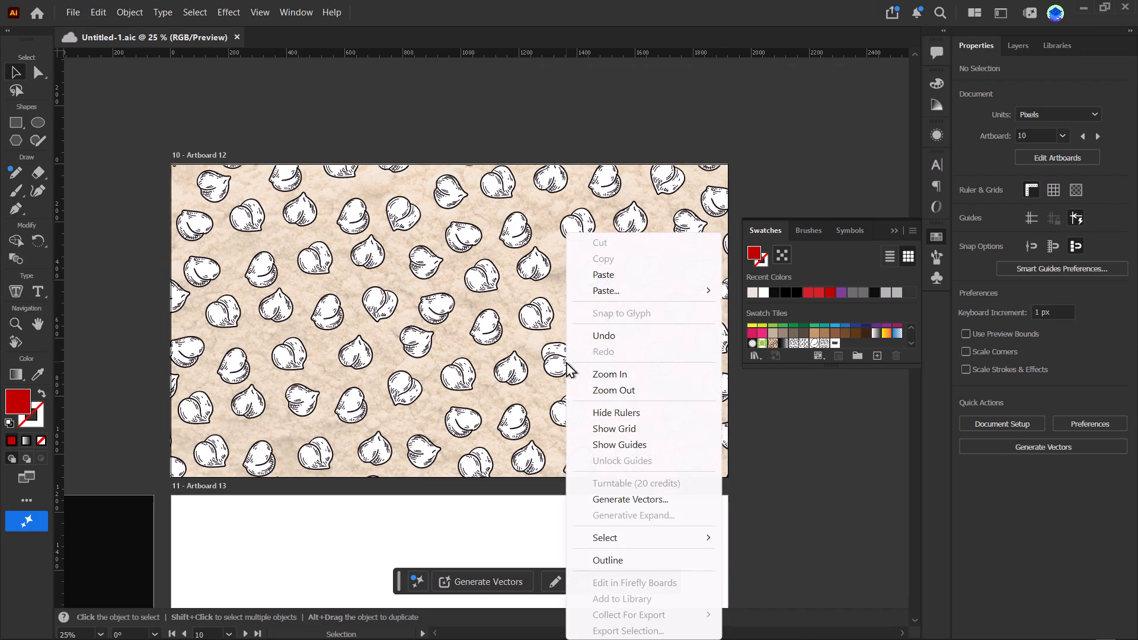
pyautogui.moveTo(775, 143); pyautogui.dragTo(218, 472)
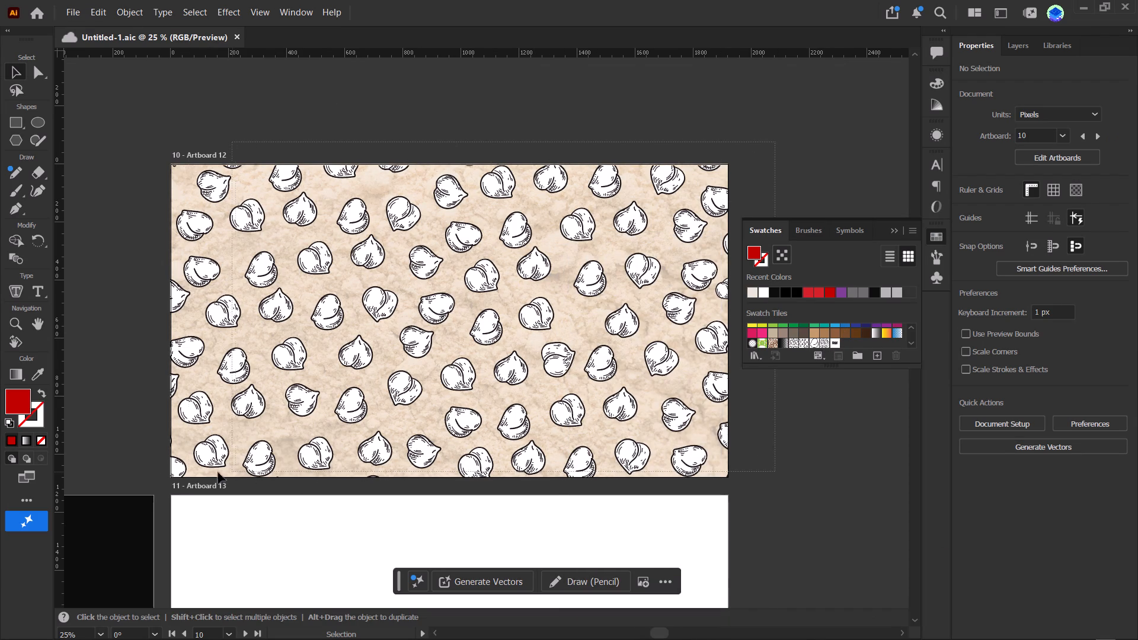
pyautogui.moveTo(218, 472); pyautogui.dragTo(154, 483)
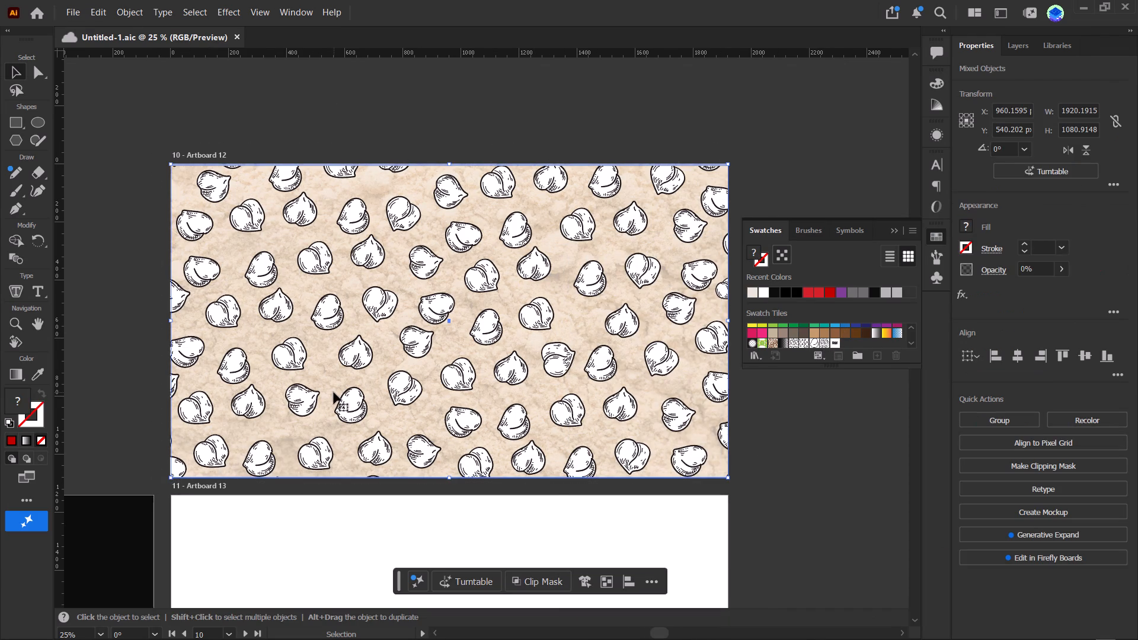
pyautogui.rightClick(343, 354)
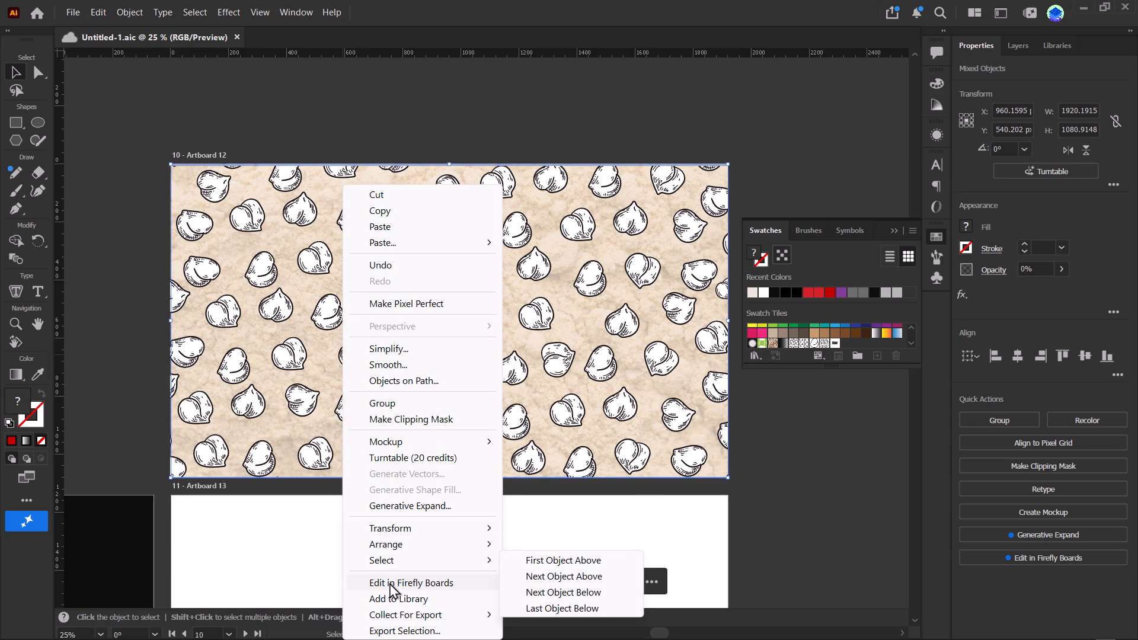
pyautogui.click(391, 627)
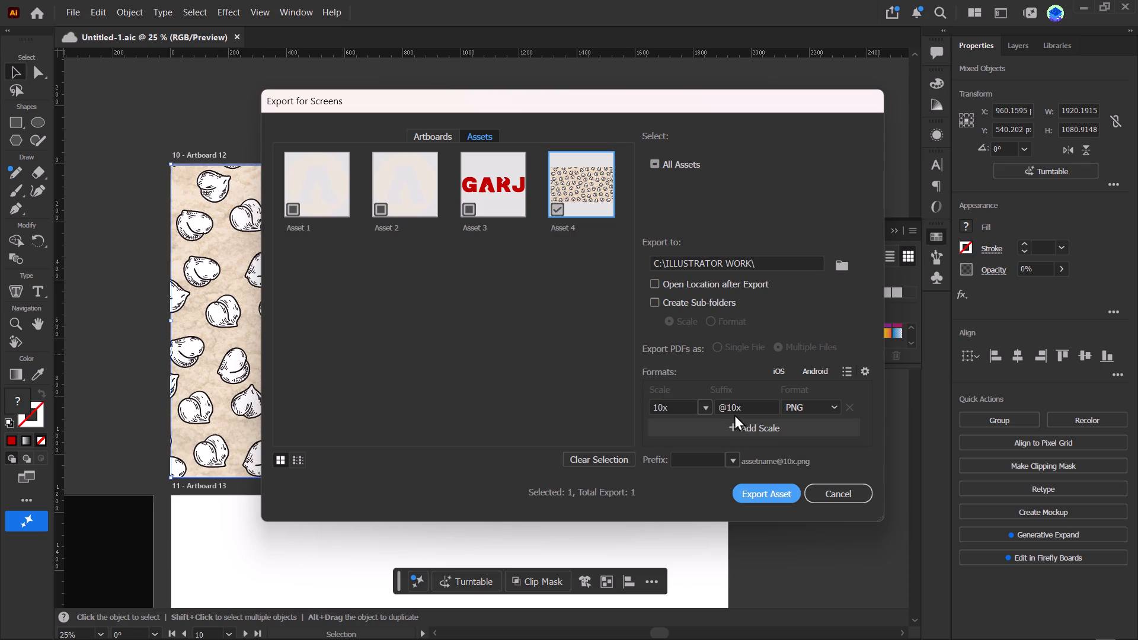
# Export the chickpea pattern asset as a 10x PNG to the ILLUSTRATOR WORK folder.
pyautogui.click(780, 497)
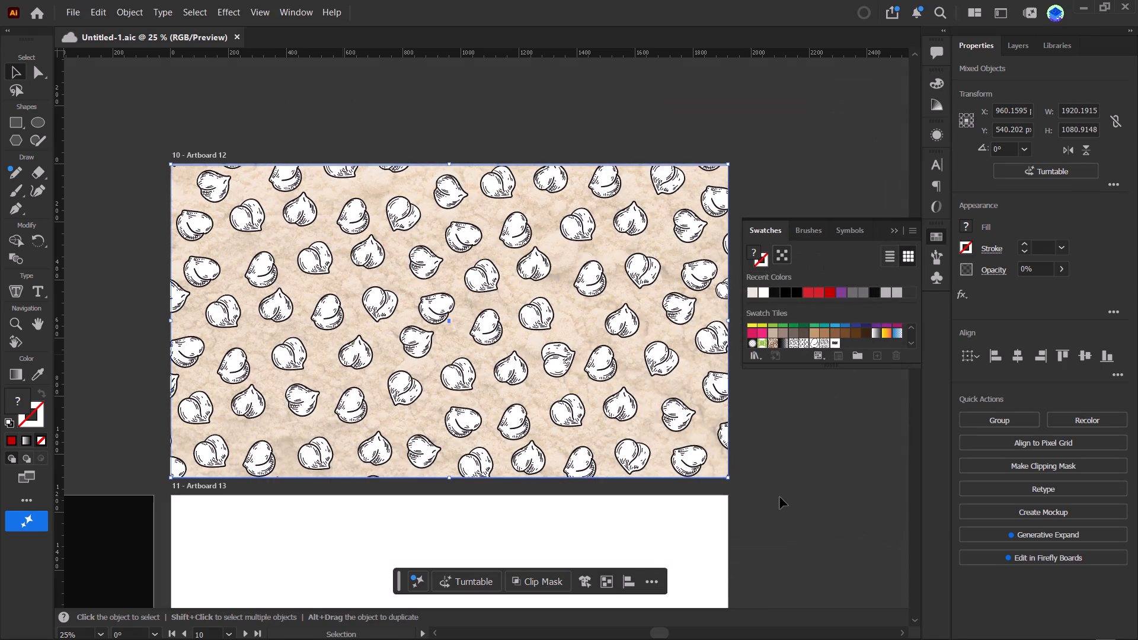
# Switch to File Explorer and check the refreshed ILLUSTRATOR WORK folder for the exported chickpea pattern PNG.
pyautogui.hotkey('alt', 'Tab')
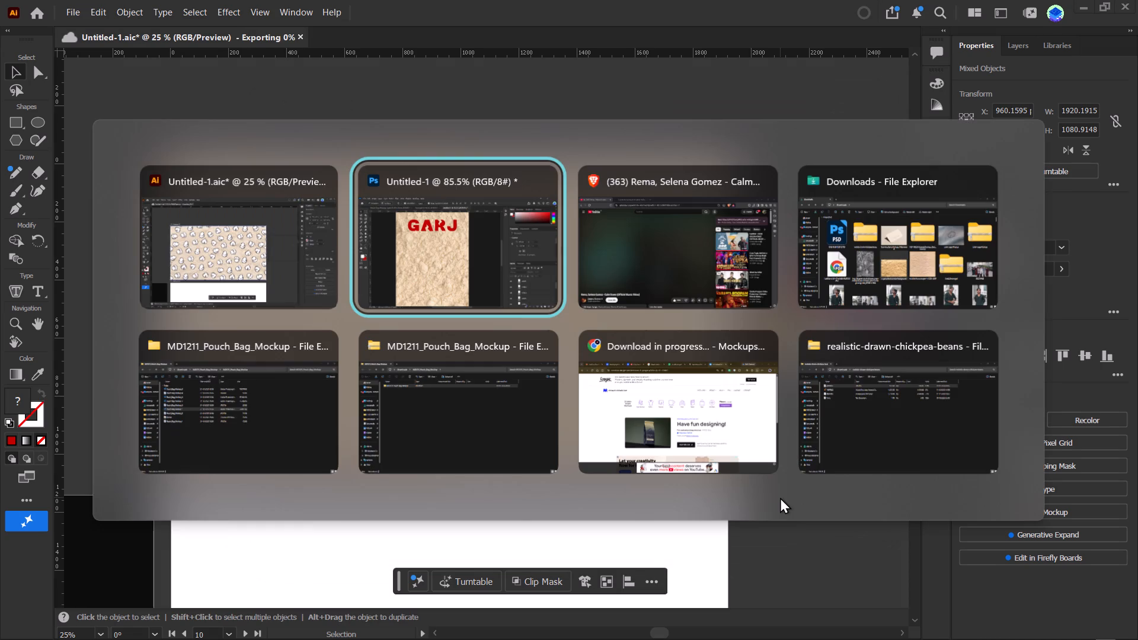
pyautogui.hotkey('alt', 'Tab')
pyautogui.hotkey('alt', 'Tab')
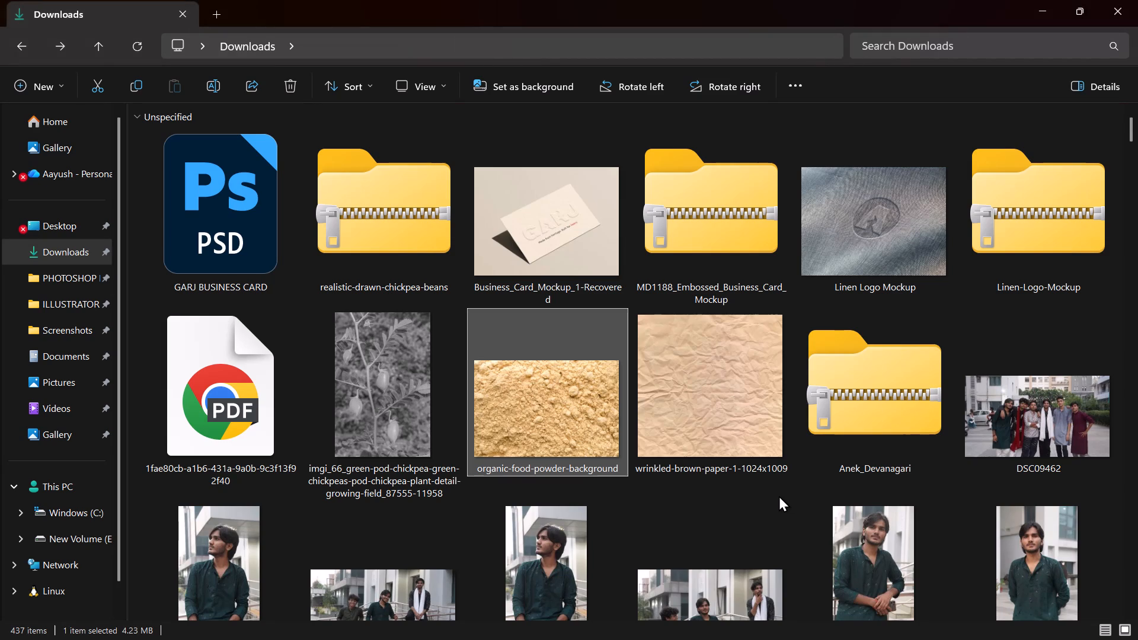
pyautogui.hotkey('ctrl', 'r')
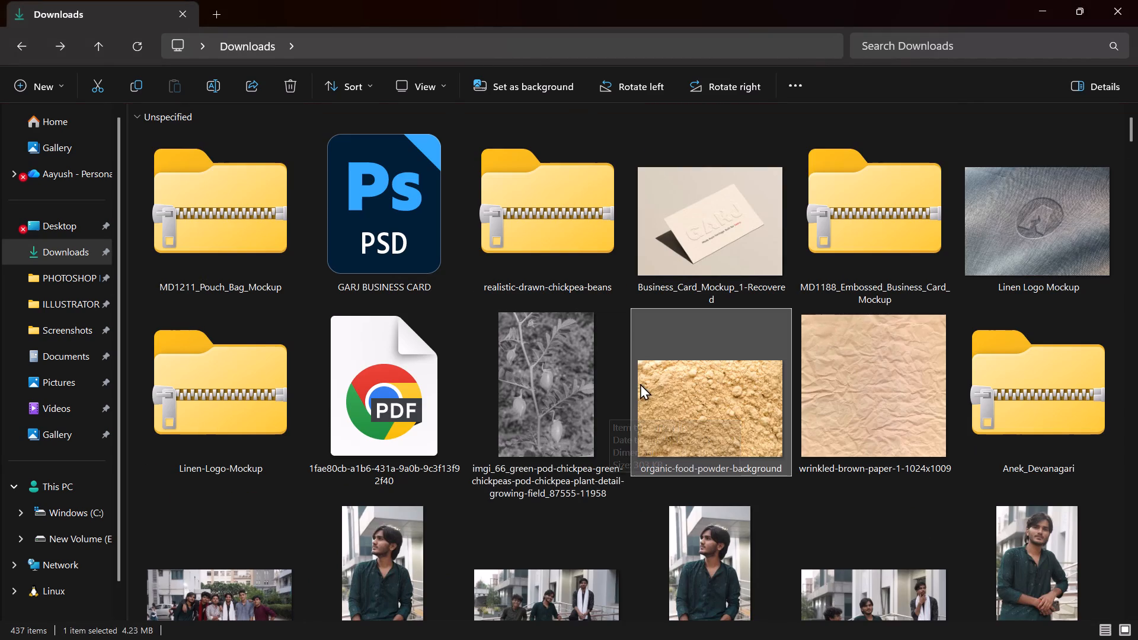
pyautogui.click(76, 308)
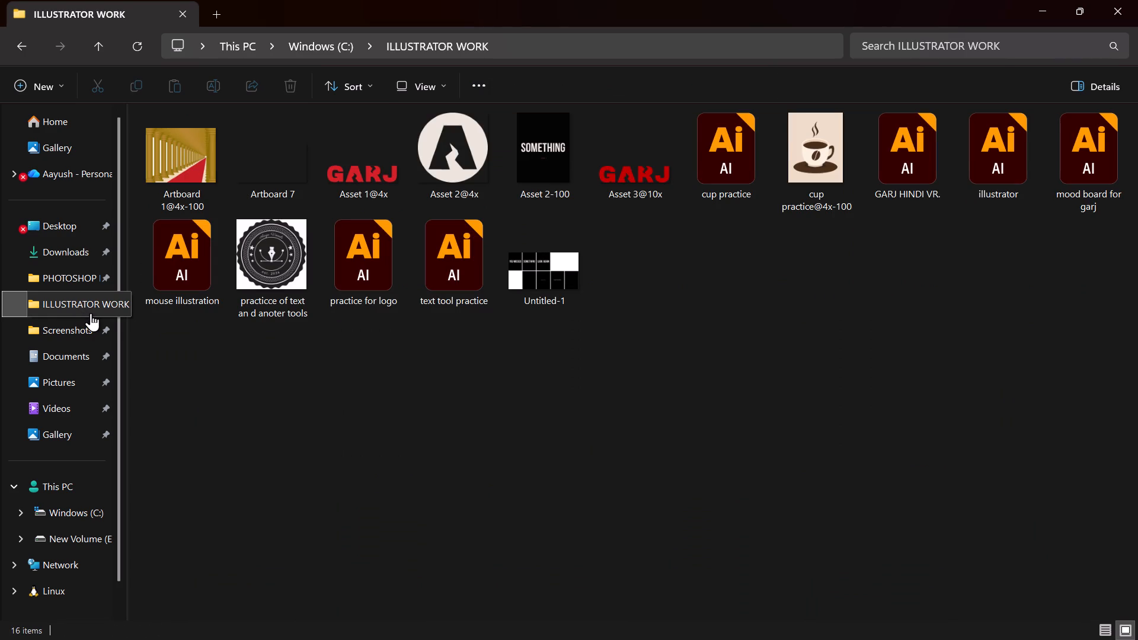
pyautogui.hotkey('ctrl', 'r')
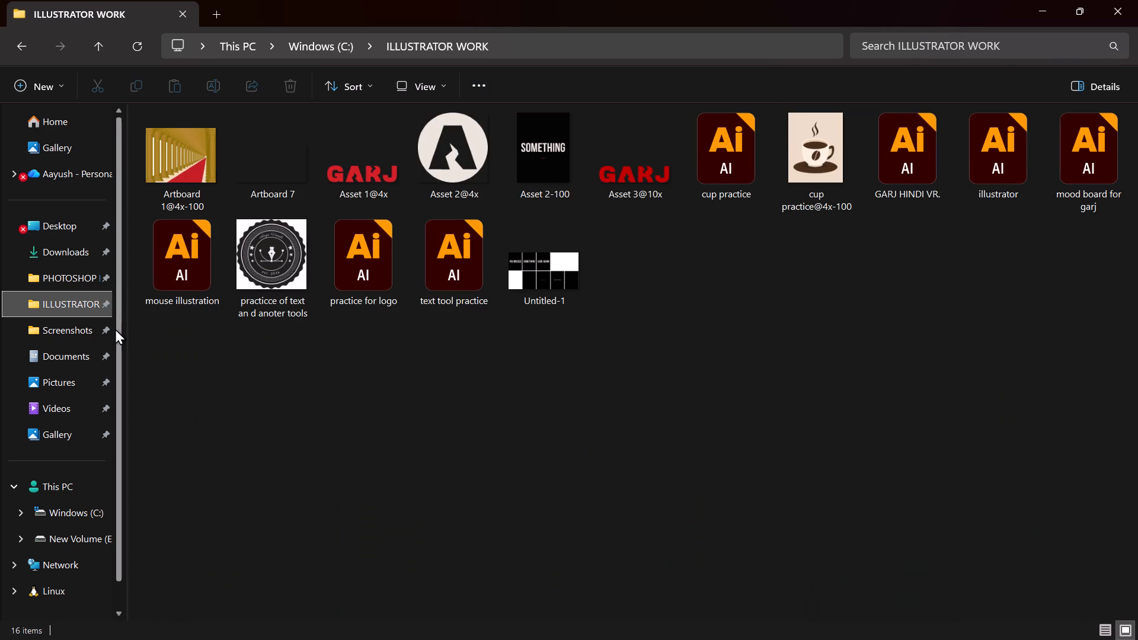
pyautogui.hotkey('ctrl', 'r')
pyautogui.hotkey('ctrl', 'r')
pyautogui.hotkey('ctrl', 'r')
pyautogui.hotkey('ctrl', 'r')
pyautogui.hotkey('ctrl', 'r')
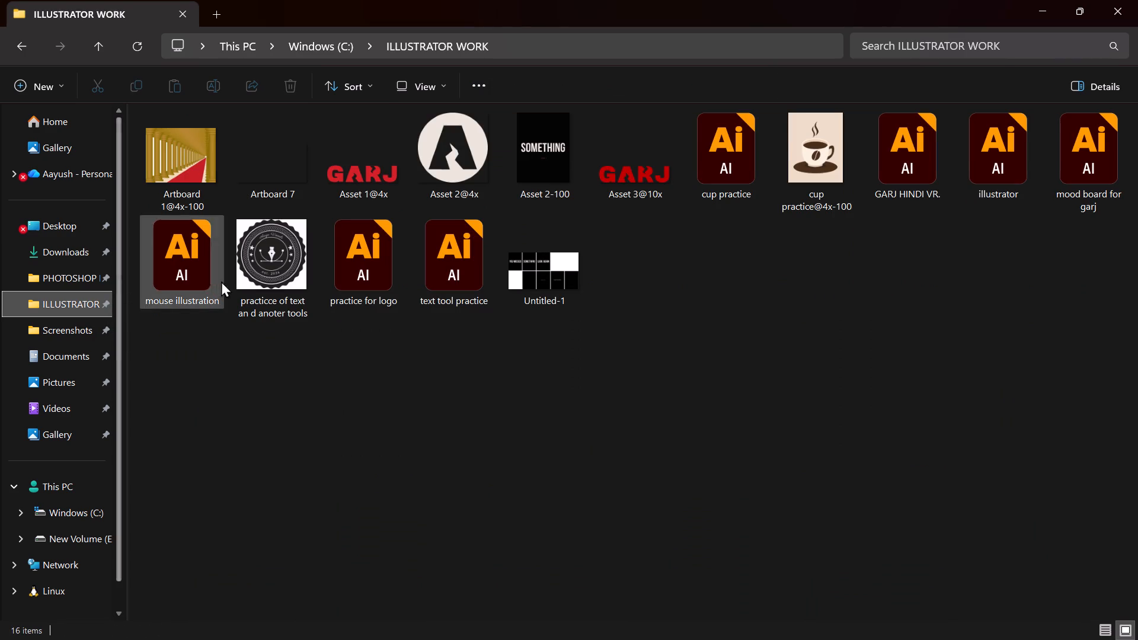
# Preview the Artboard 7 PNG from the ILLUSTRATOR WORK folder, delete it and close the viewer.
pyautogui.doubleClick(276, 174)
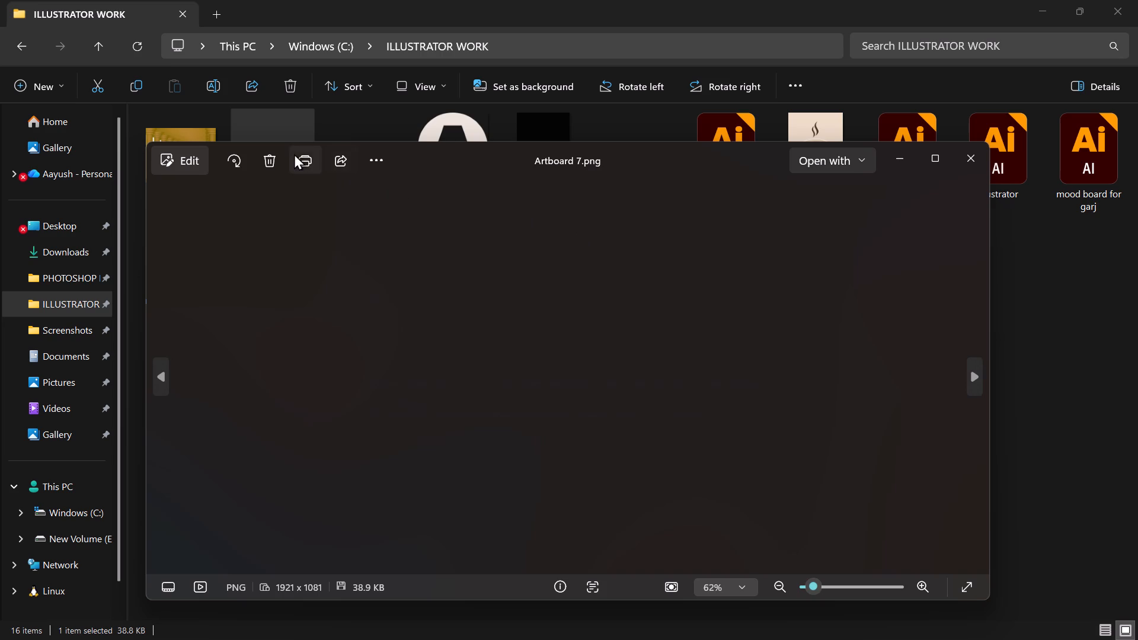
pyautogui.click(262, 164)
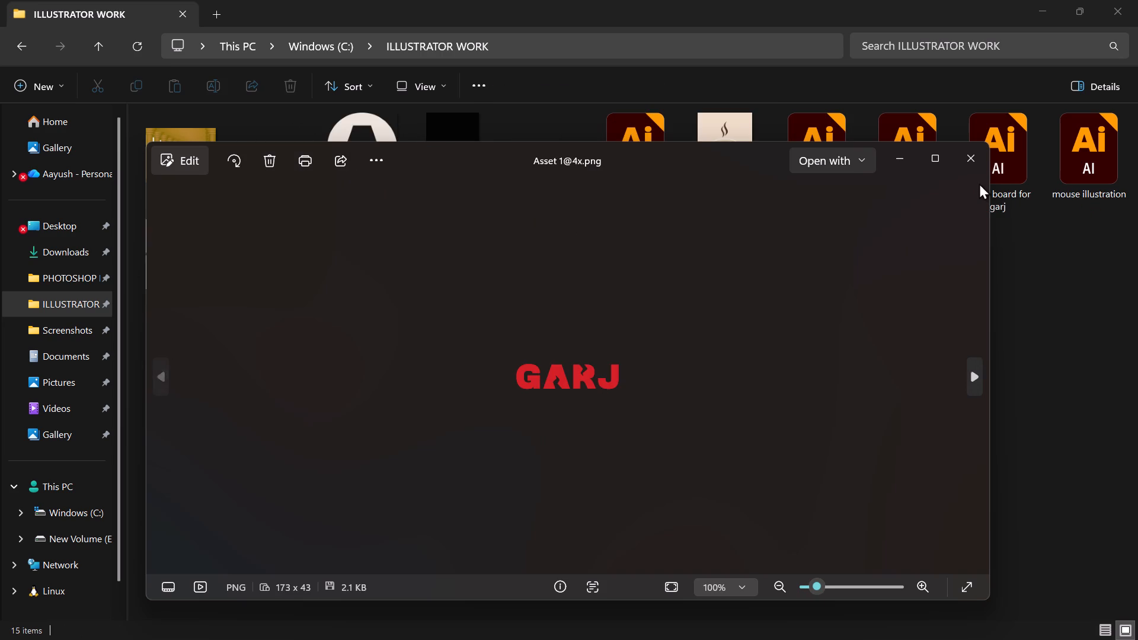
pyautogui.click(973, 162)
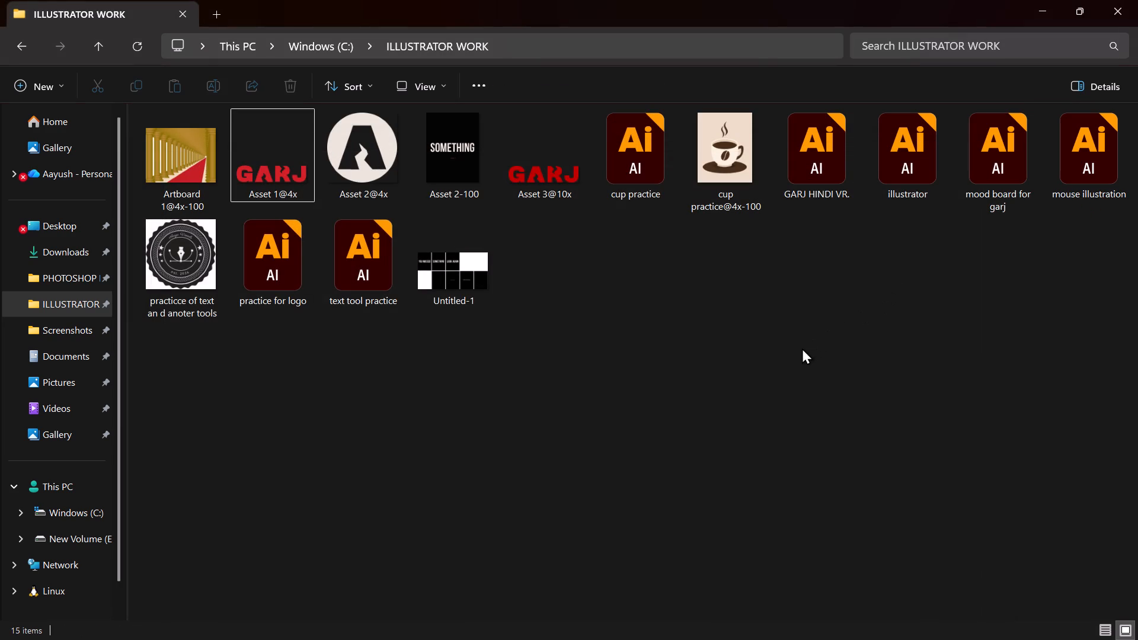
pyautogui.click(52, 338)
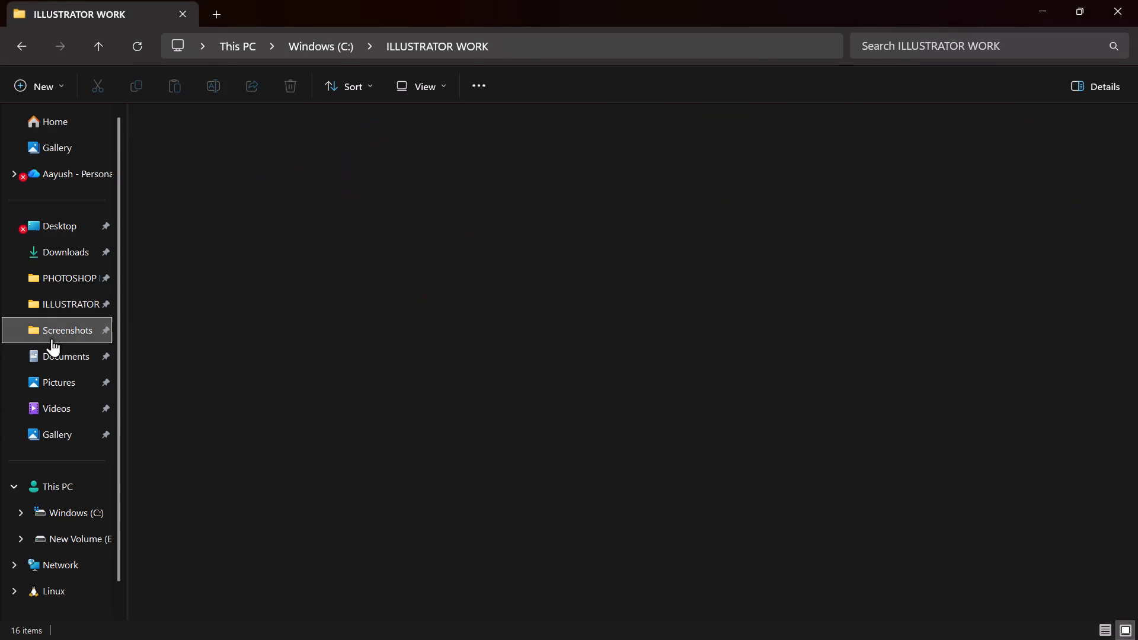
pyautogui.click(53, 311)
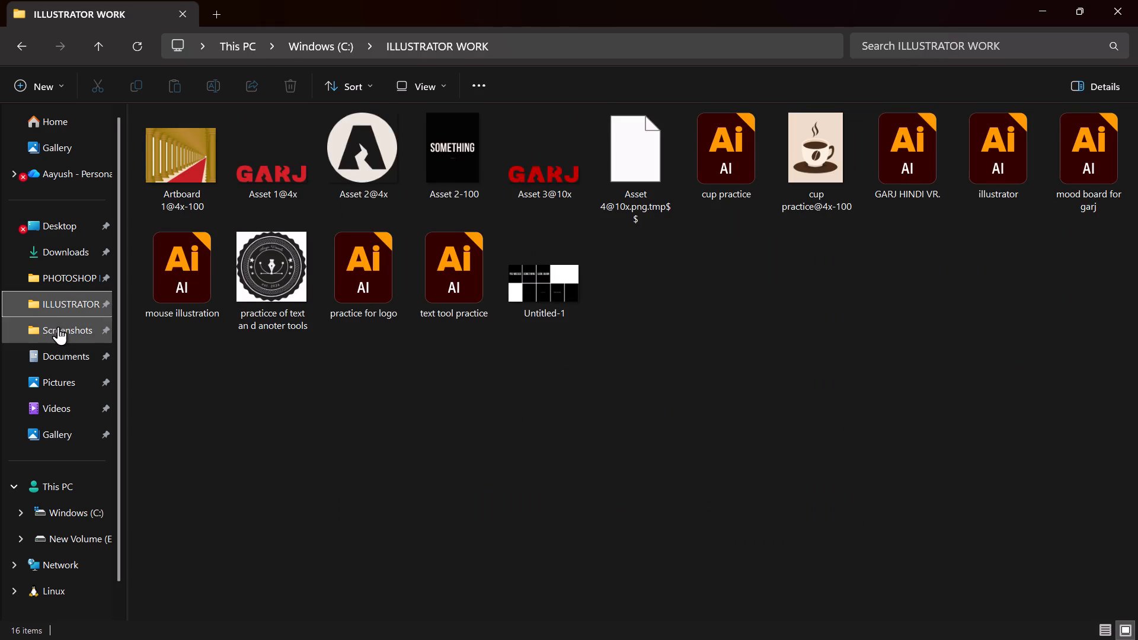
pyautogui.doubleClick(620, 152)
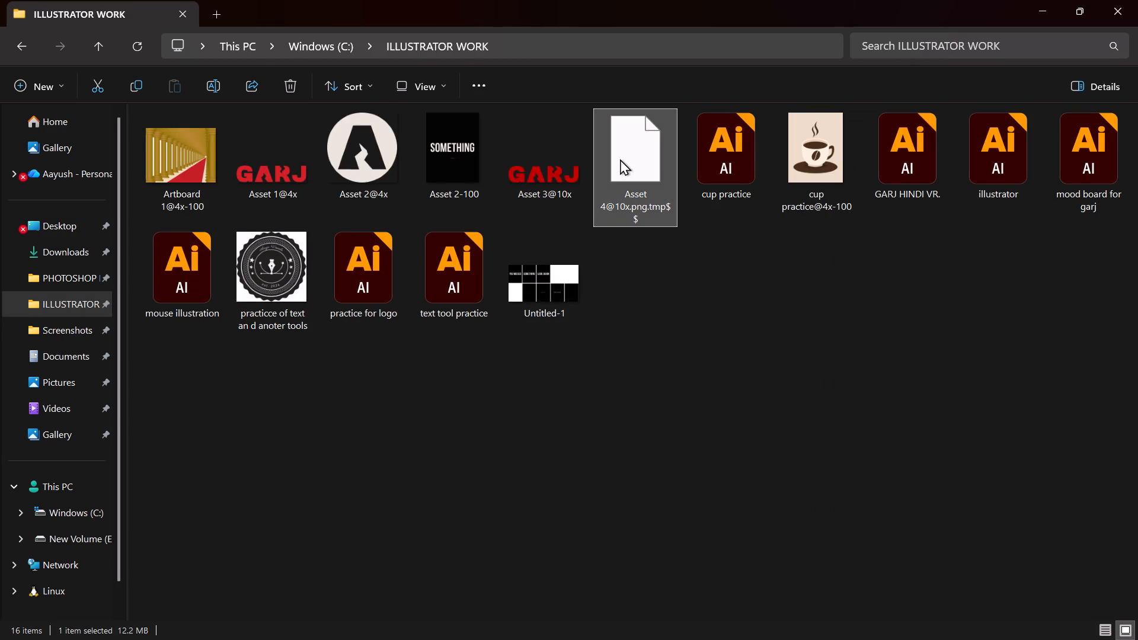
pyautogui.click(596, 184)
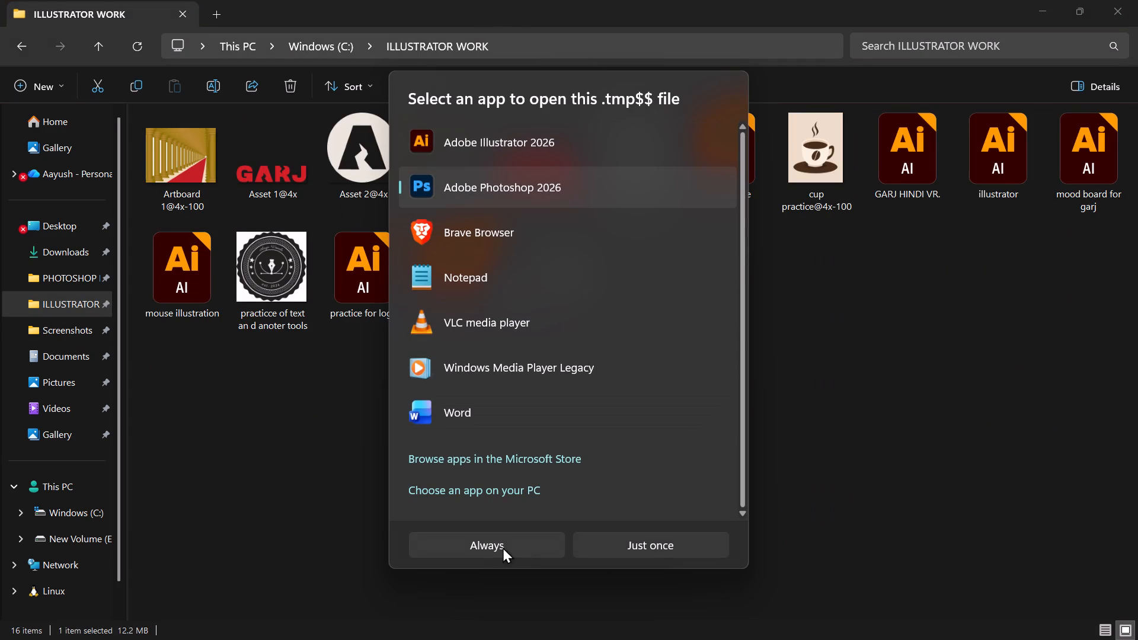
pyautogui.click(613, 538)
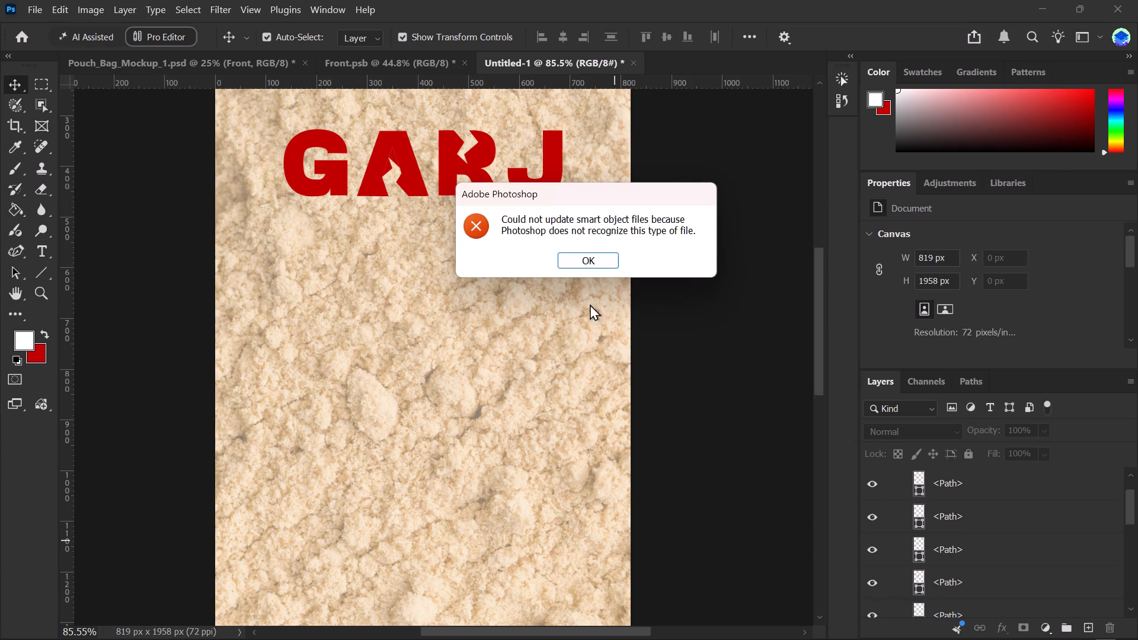
# Switch to Photoshop and place Asset 4@10x from the ILLUSTRATOR WORK folder at full canvas width below the GARJ wordmark.
pyautogui.click(585, 262)
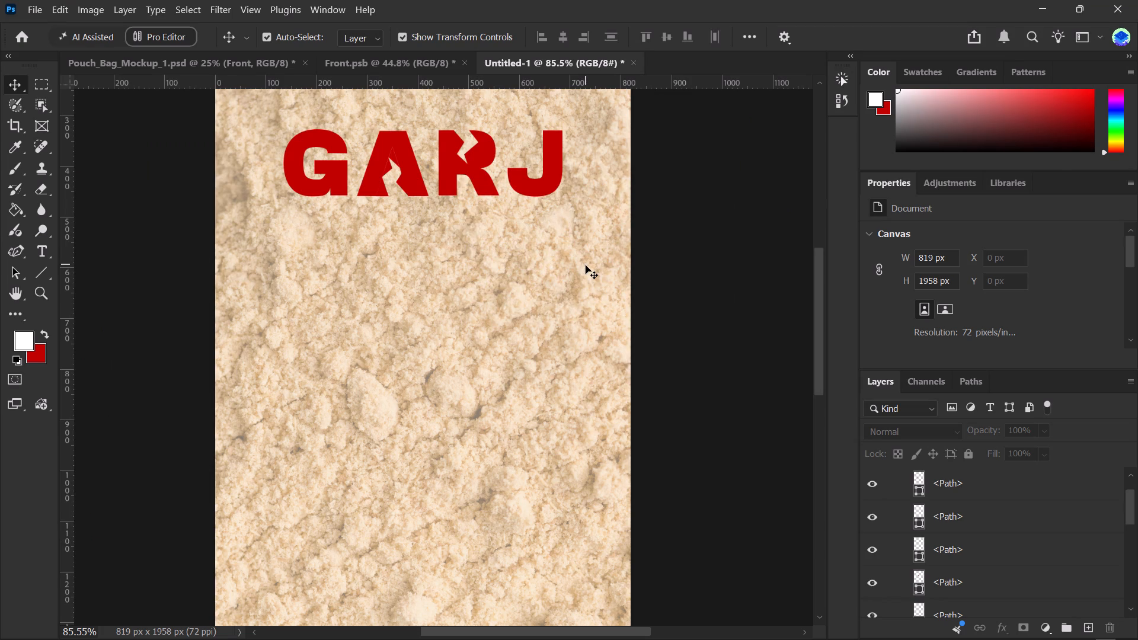
pyautogui.hotkey('alt', 'Tab')
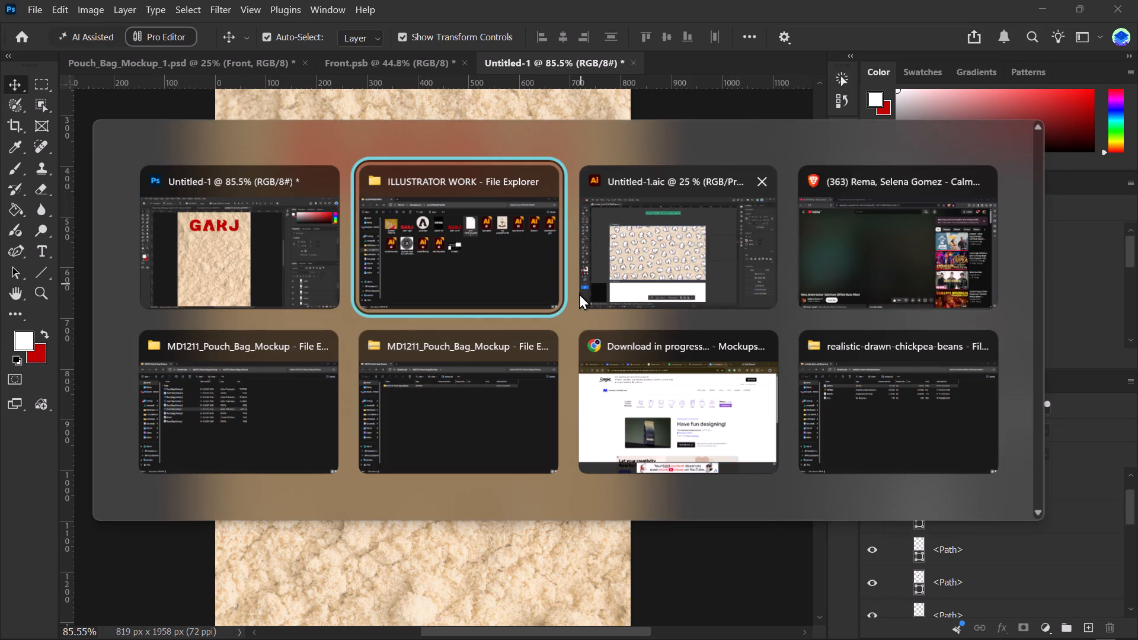
pyautogui.hotkey('alt', 'Tab')
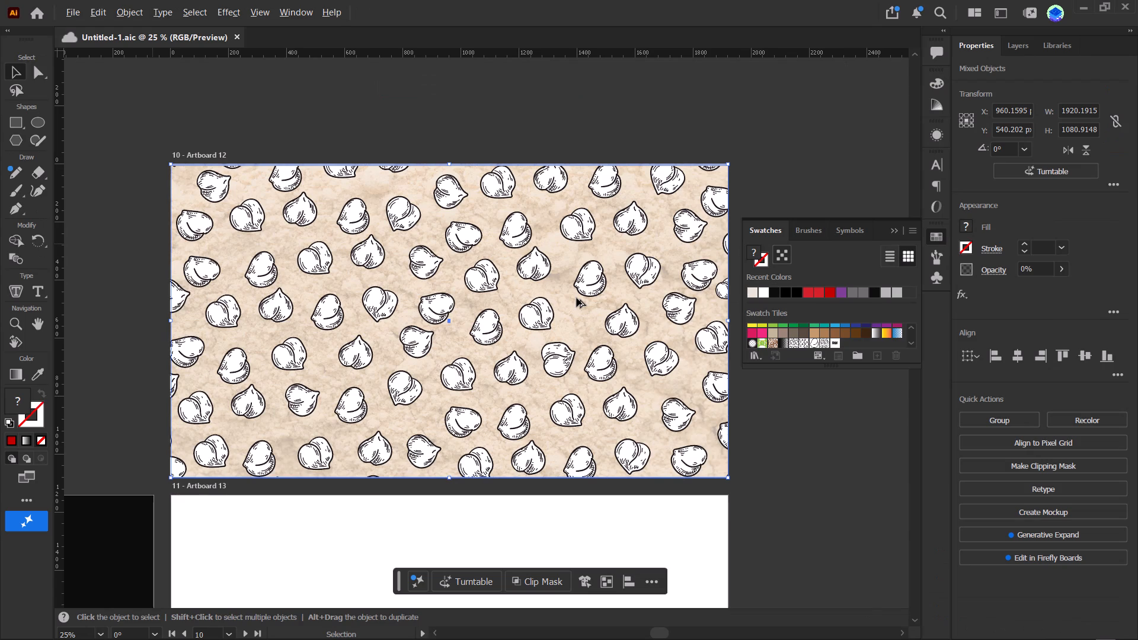
pyautogui.hotkey('alt', 'Tab')
pyautogui.hotkey('alt', 'Tab')
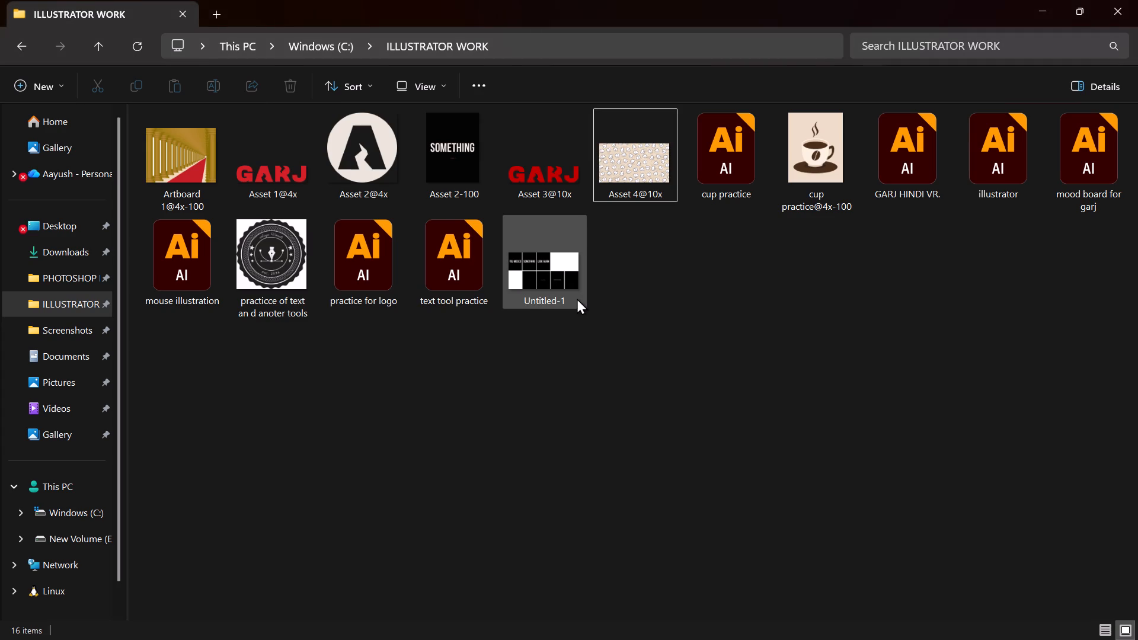
pyautogui.moveTo(629, 171); pyautogui.dragTo(630, 266)
pyautogui.hotkey('alt', 'Tab')
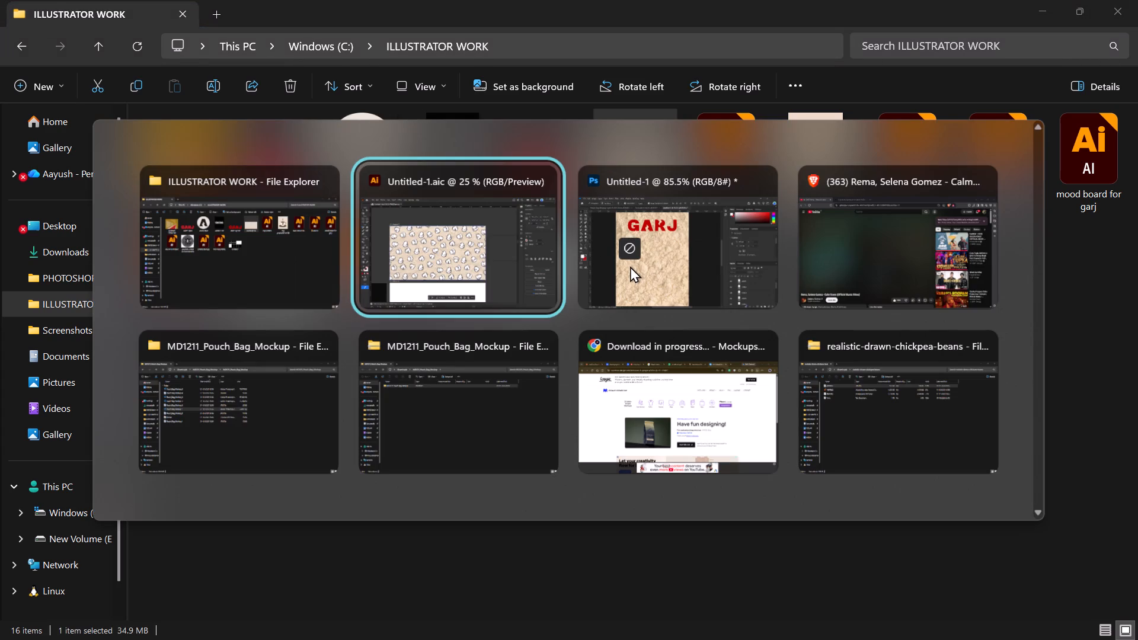
pyautogui.moveTo(630, 266); pyautogui.dragTo(525, 342)
pyautogui.hotkey('alt', 'Tab')
pyautogui.keyDown('alt'); pyautogui.scroll(-3, 525, 342); pyautogui.keyUp('alt')
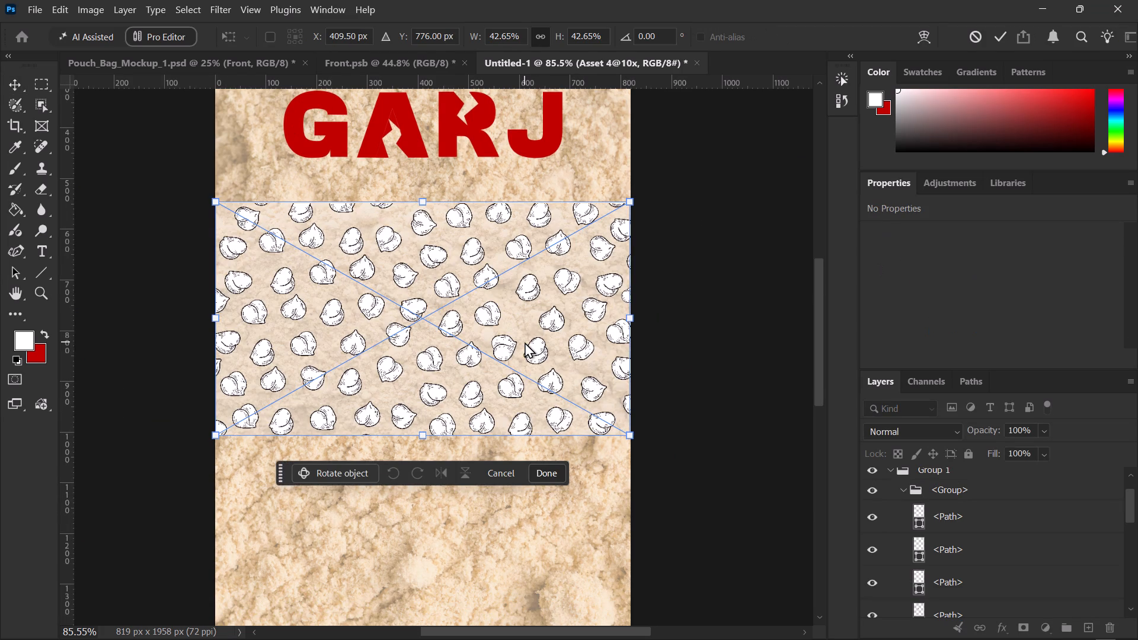
pyautogui.keyDown('alt'); pyautogui.scroll(-4, 525, 342); pyautogui.keyUp('alt')
pyautogui.click(545, 467)
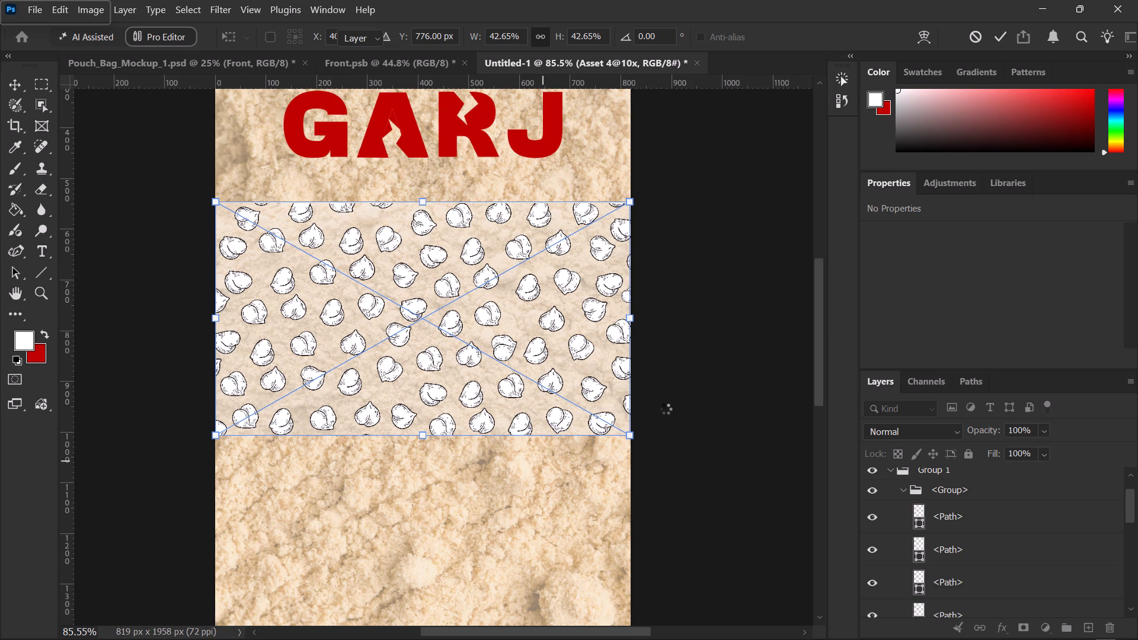
pyautogui.click(666, 409)
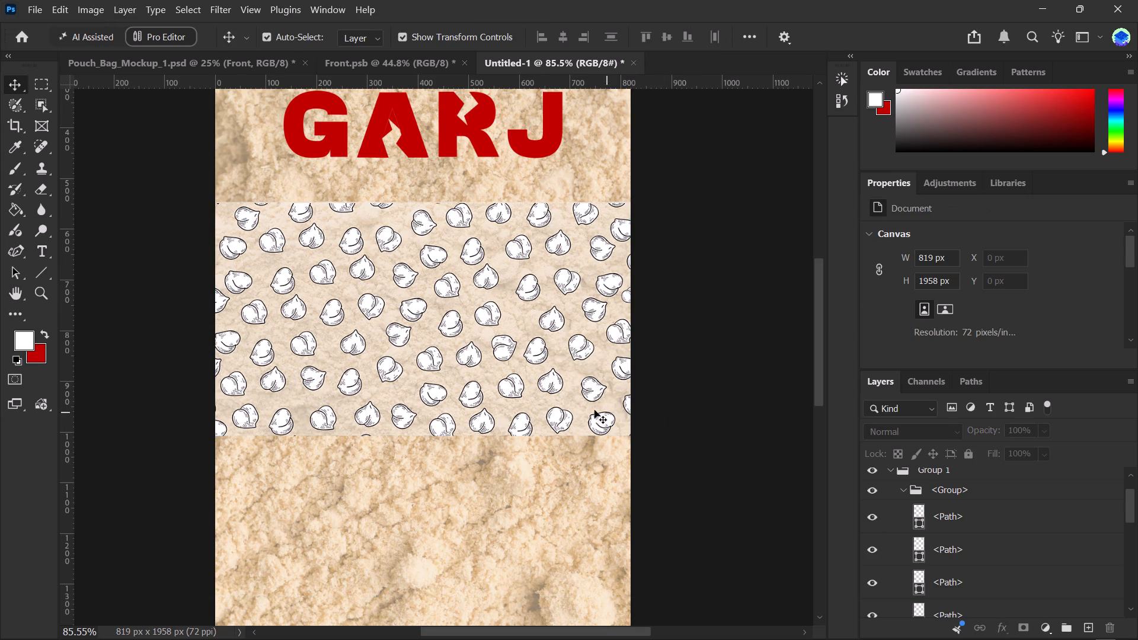
# Scale the placed chickpea image up to about 87% and rotate it 90 degrees into an upright format.
pyautogui.click(546, 419)
pyautogui.keyDown('alt'); pyautogui.scroll(-7, 568, 416); pyautogui.keyUp('alt')
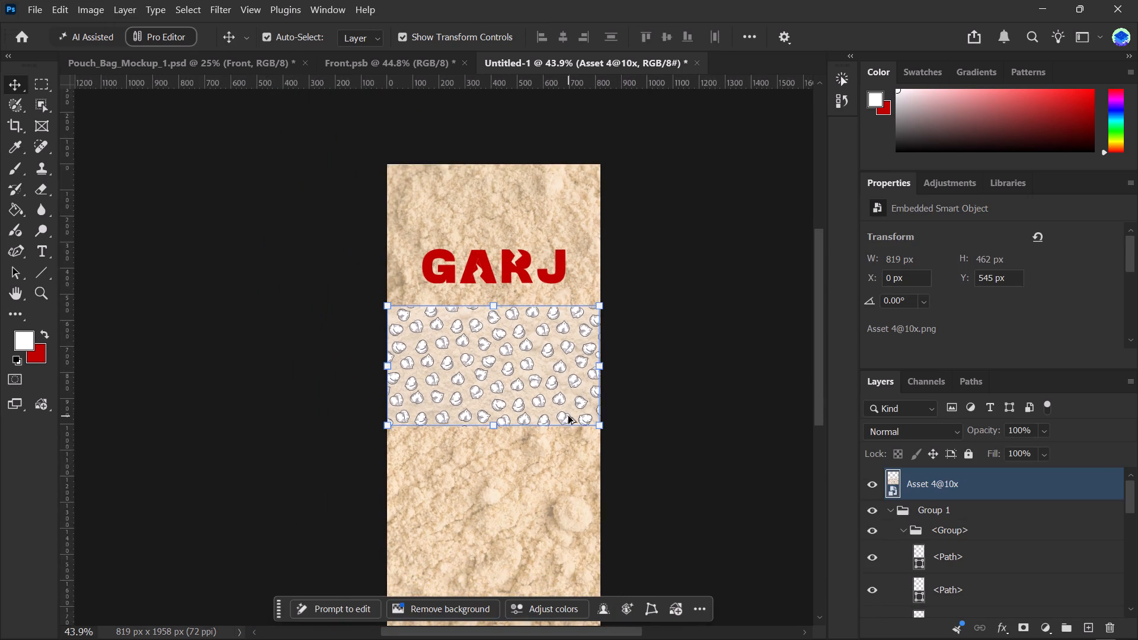
pyautogui.keyDown('alt'); pyautogui.scroll(-2, 568, 416); pyautogui.keyUp('alt')
pyautogui.moveTo(596, 324); pyautogui.dragTo(803, 261)
pyautogui.moveTo(785, 207); pyautogui.dragTo(709, 511)
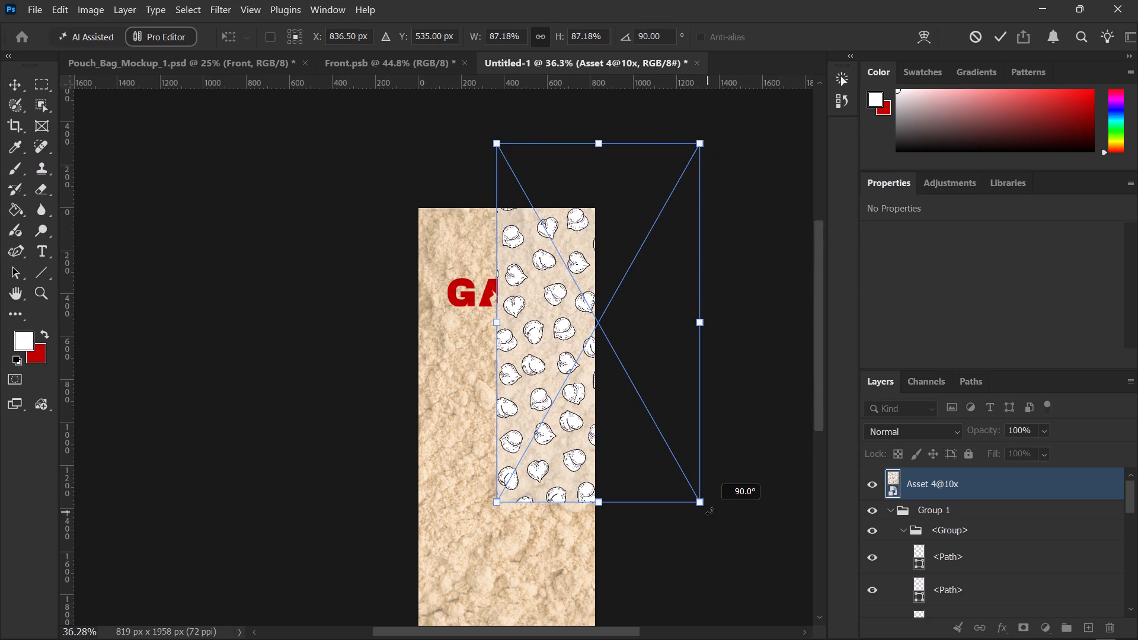
pyautogui.moveTo(709, 511); pyautogui.dragTo(714, 510)
# Position the rotated chickpea image flush with the canvas top, centred at about X 421 px and Y 837 px.
pyautogui.moveTo(585, 378); pyautogui.dragTo(508, 496)
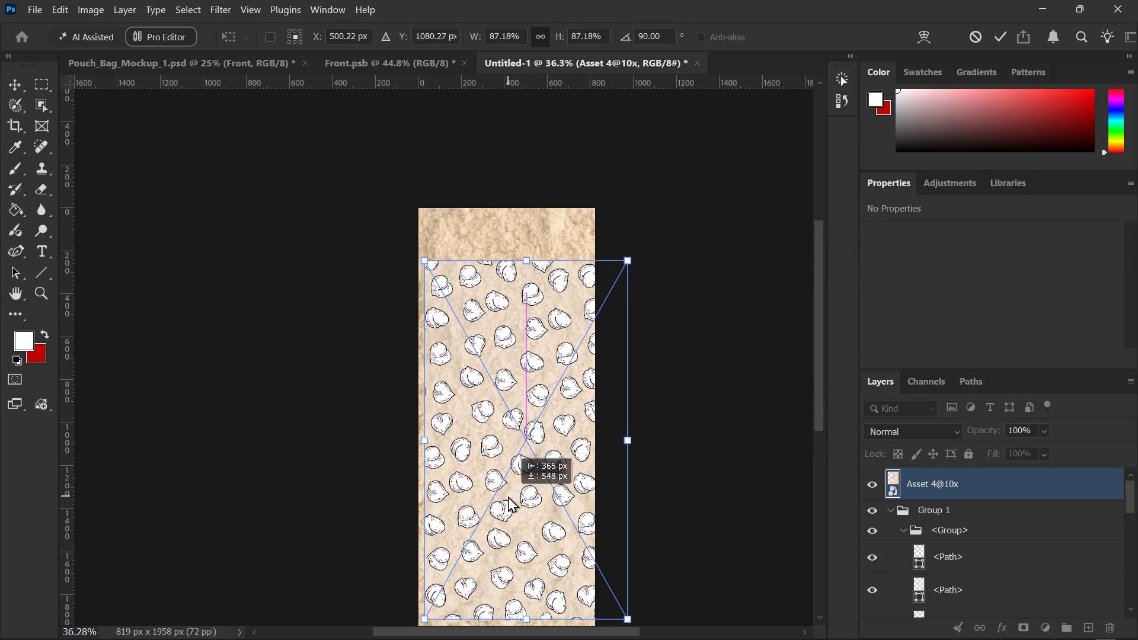
pyautogui.moveTo(508, 496); pyautogui.dragTo(500, 504)
pyautogui.scroll(-12, 509, 489)
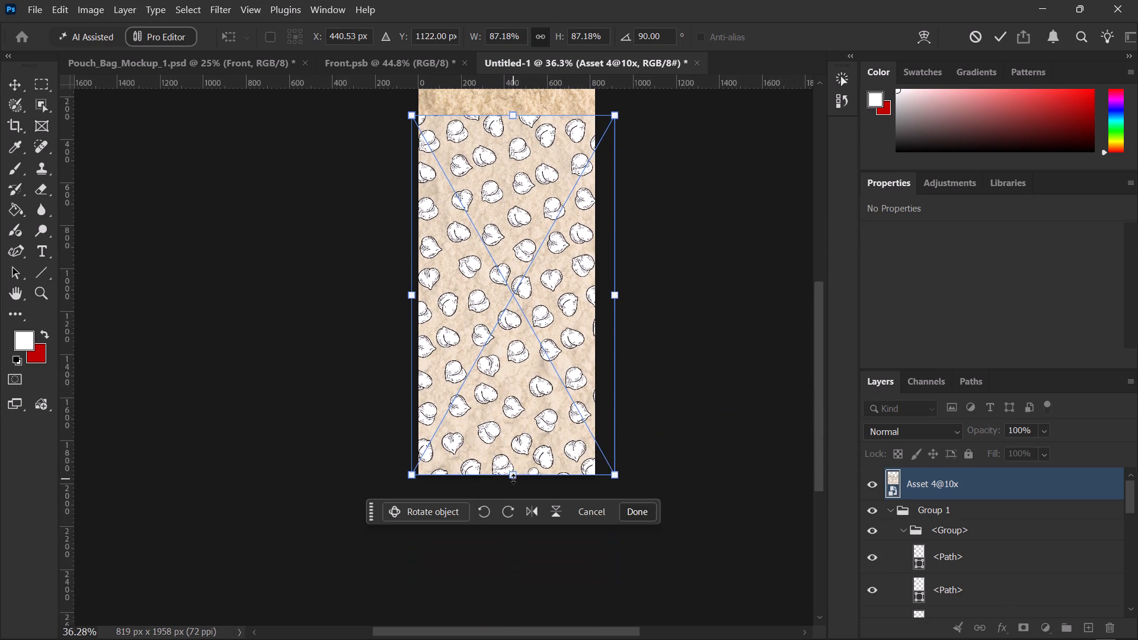
pyautogui.scroll(2, 514, 475)
pyautogui.moveTo(516, 448); pyautogui.dragTo(530, 450)
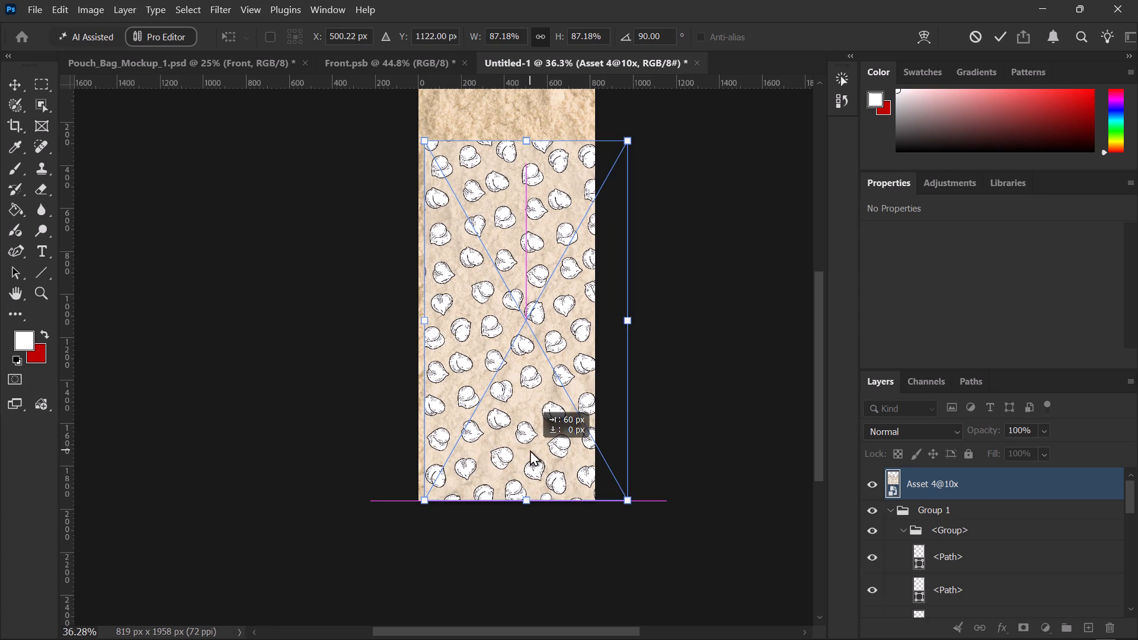
pyautogui.moveTo(530, 450); pyautogui.dragTo(527, 452)
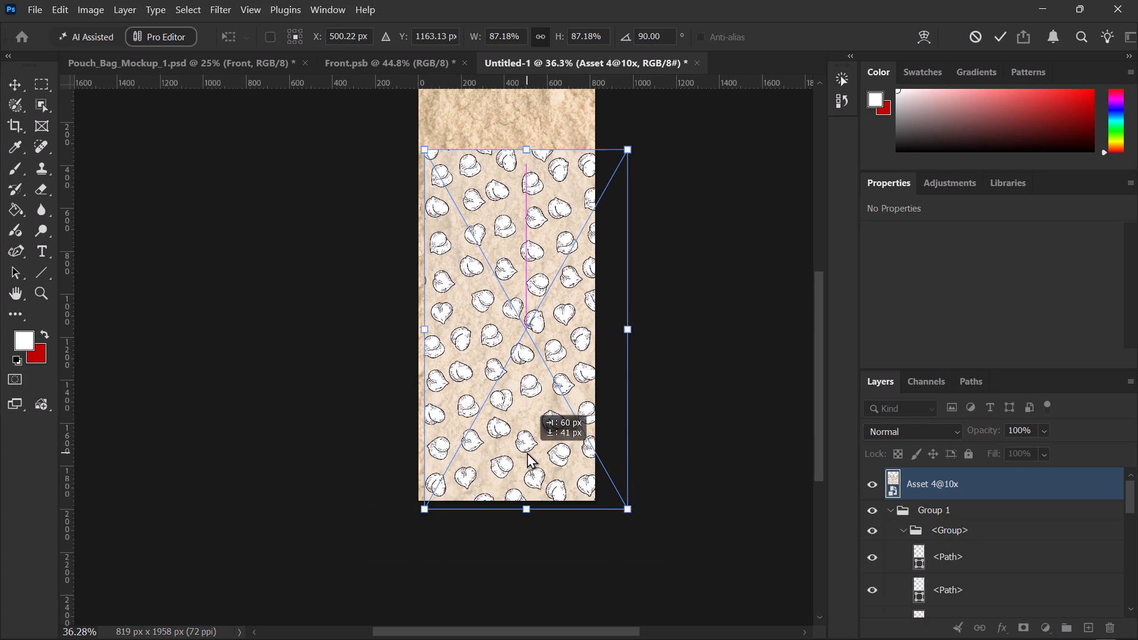
pyautogui.moveTo(527, 452); pyautogui.dragTo(525, 452)
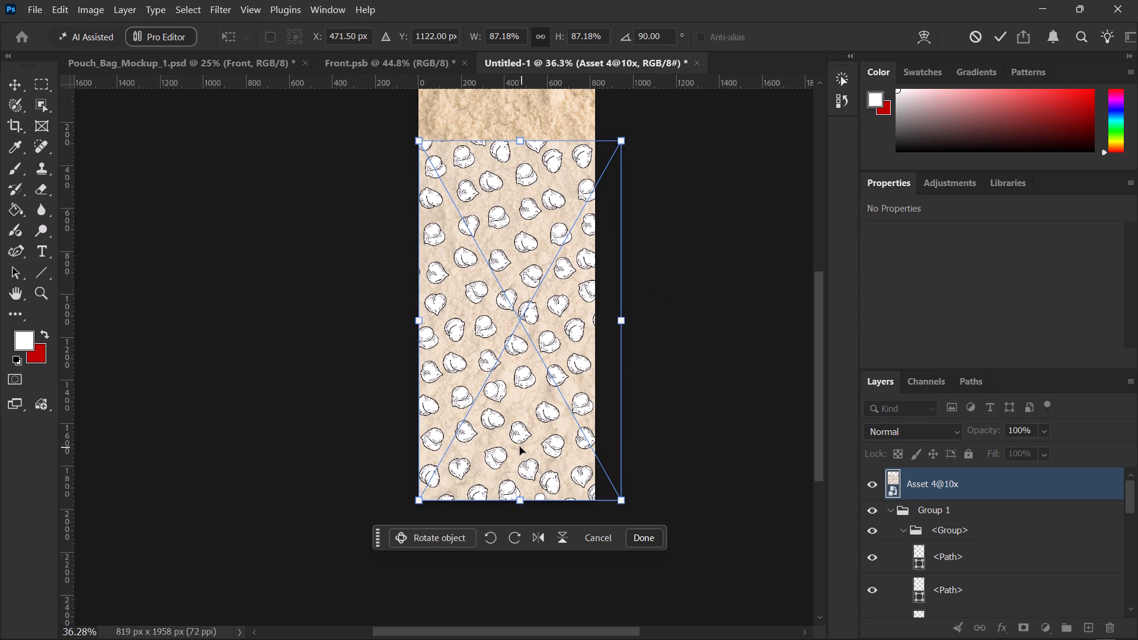
pyautogui.moveTo(520, 447); pyautogui.dragTo(523, 351)
pyautogui.scroll(5, 523, 345)
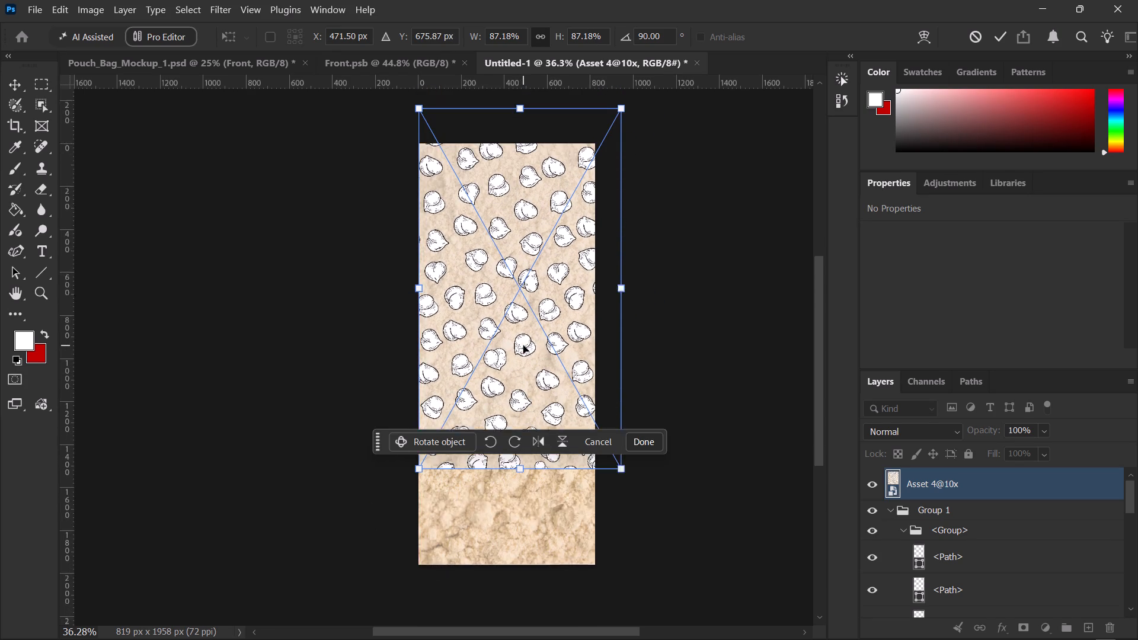
pyautogui.scroll(1, 523, 345)
pyautogui.moveTo(530, 345); pyautogui.dragTo(523, 386)
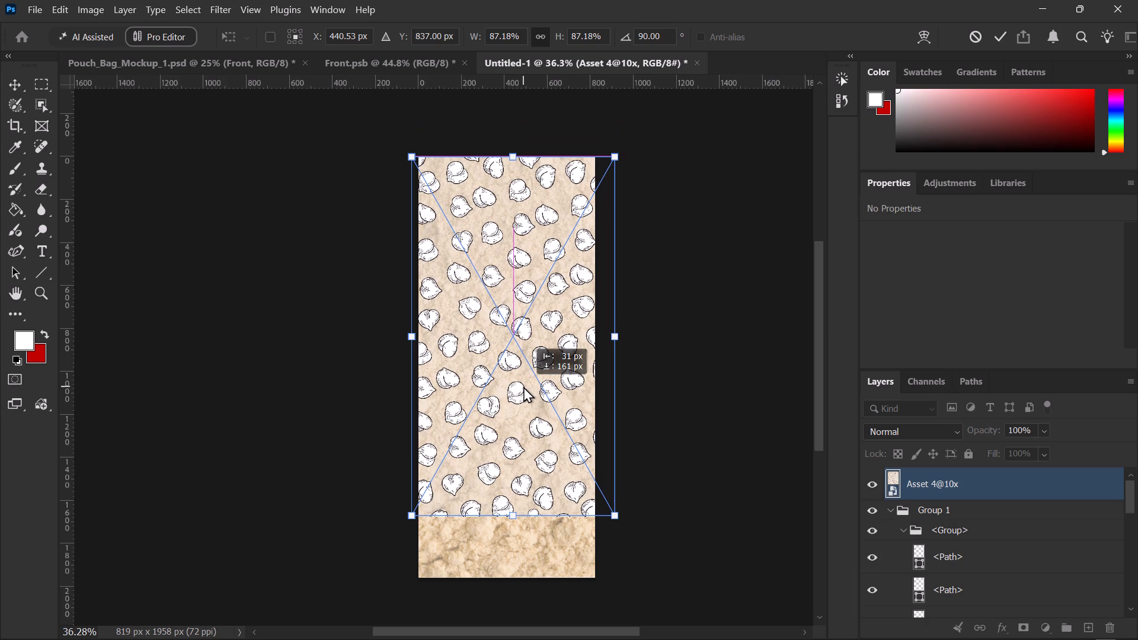
pyautogui.moveTo(523, 386); pyautogui.dragTo(519, 382)
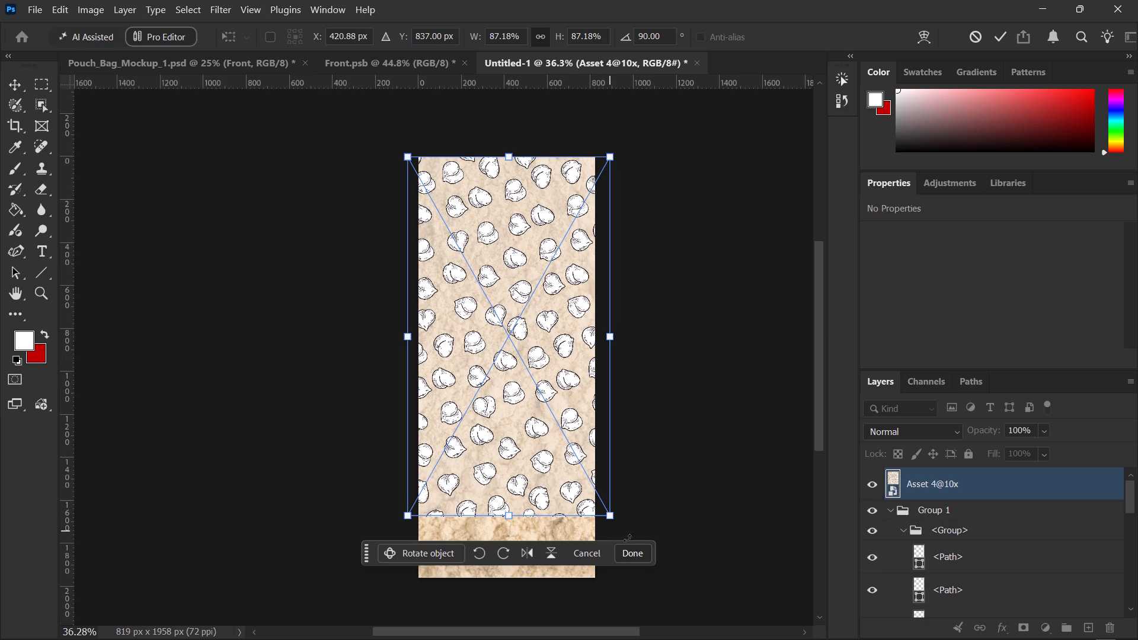
pyautogui.click(637, 552)
pyautogui.click(667, 472)
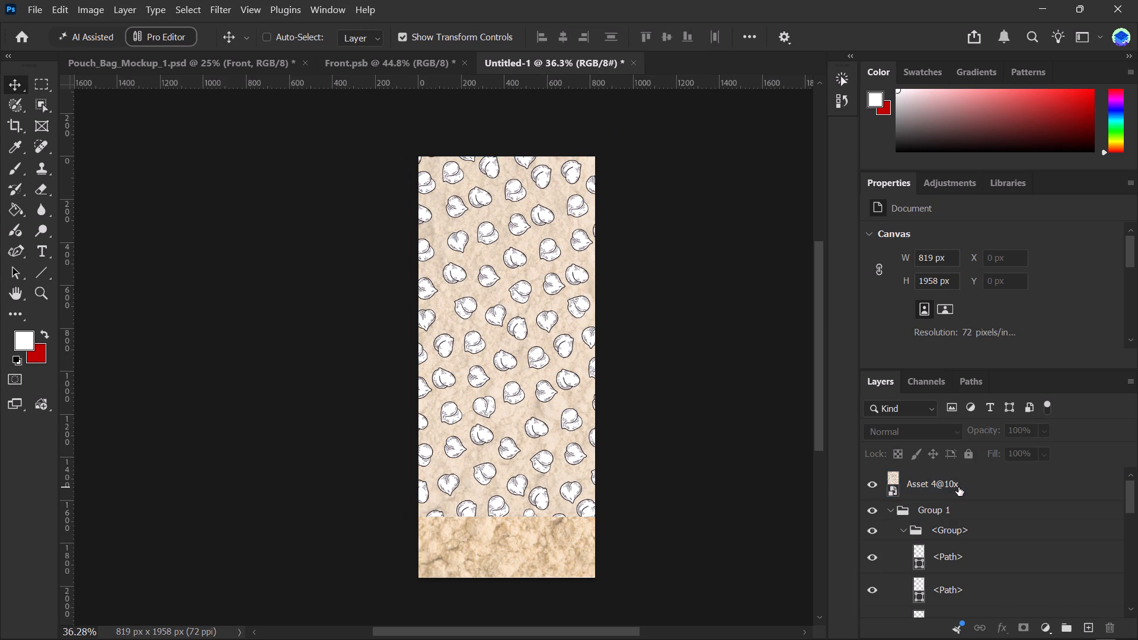
# Reorder the Asset 4@10x layer so it sits directly above organic-food-powder-background and beneath the GARJ wordmark.
pyautogui.hotkey('ctrl', 'shift', ']')
pyautogui.hotkey('ctrl', 'shift', '[')
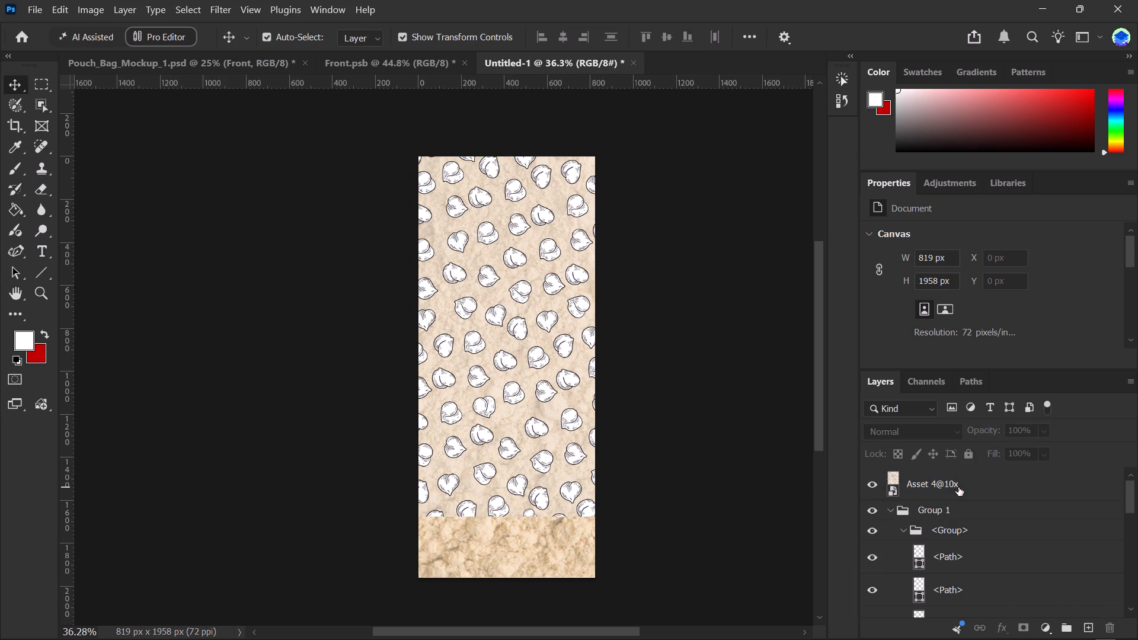
pyautogui.click(958, 487)
pyautogui.hotkey('ctrl', 'shift', '[')
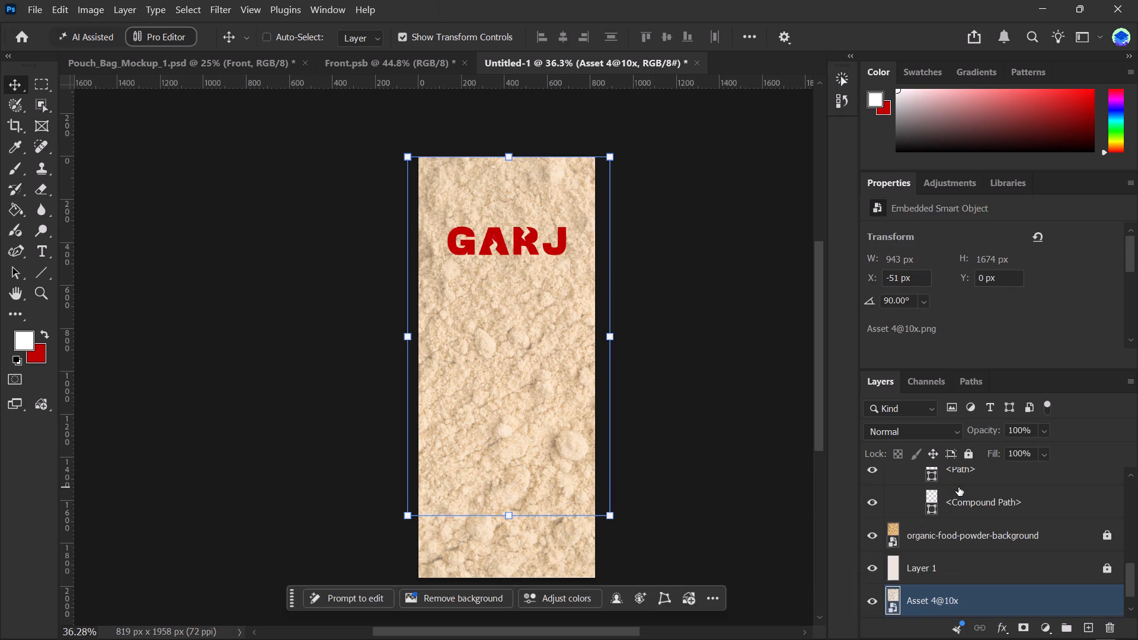
pyautogui.hotkey('ctrl', ']')
pyautogui.hotkey('ctrl', ']')
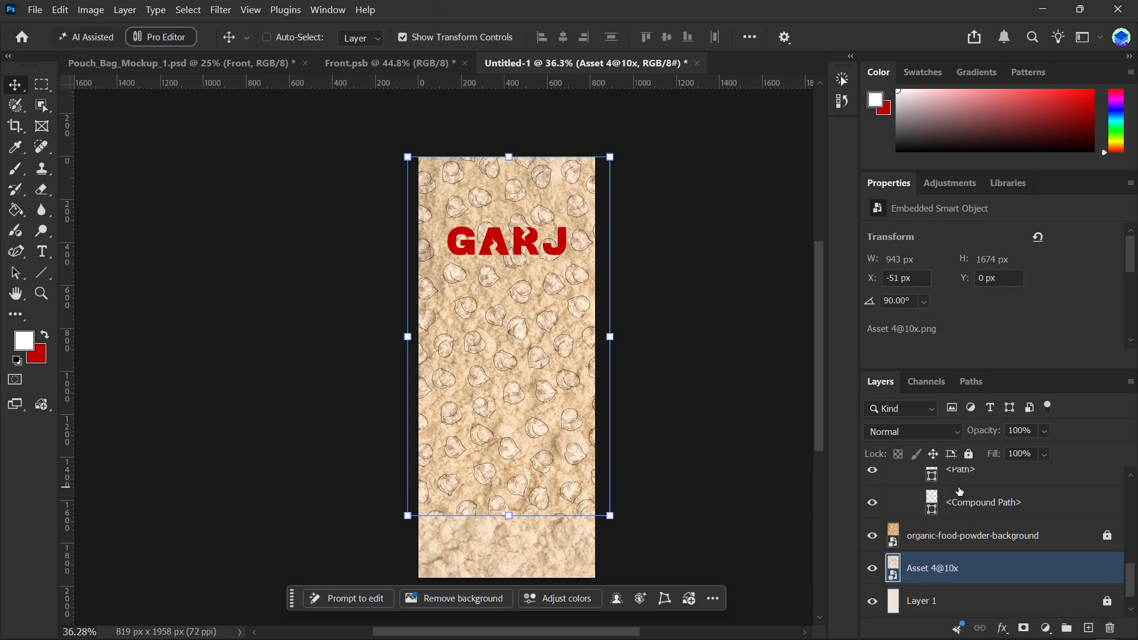
pyautogui.hotkey('ctrl', ']')
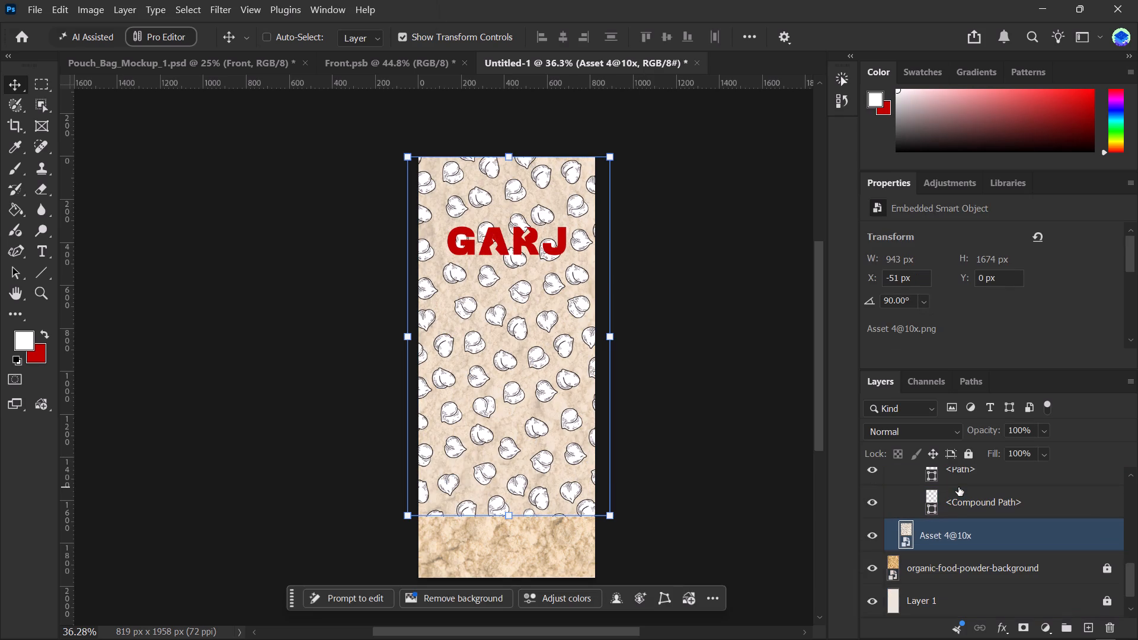
pyautogui.click(660, 478)
# Scale the chickpea image proportionally from its bottom edge to about 102% so it covers the full canvas height.
pyautogui.click(558, 483)
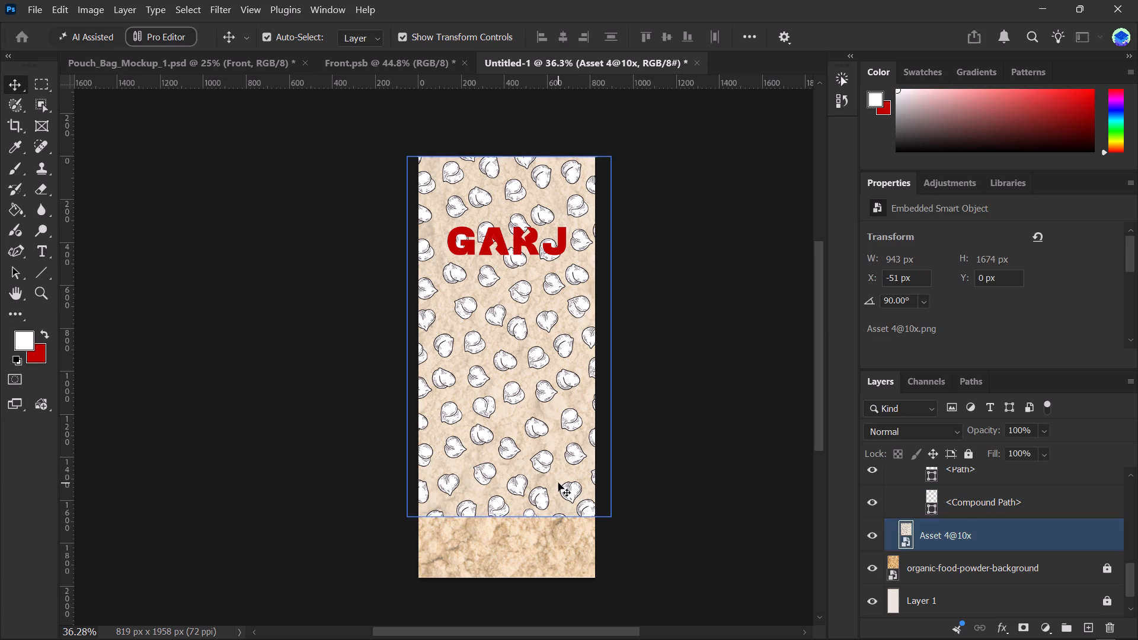
pyautogui.keyDown('shift'); pyautogui.moveTo(513, 514); pyautogui.dragTo(504, 546); pyautogui.keyUp('shift')
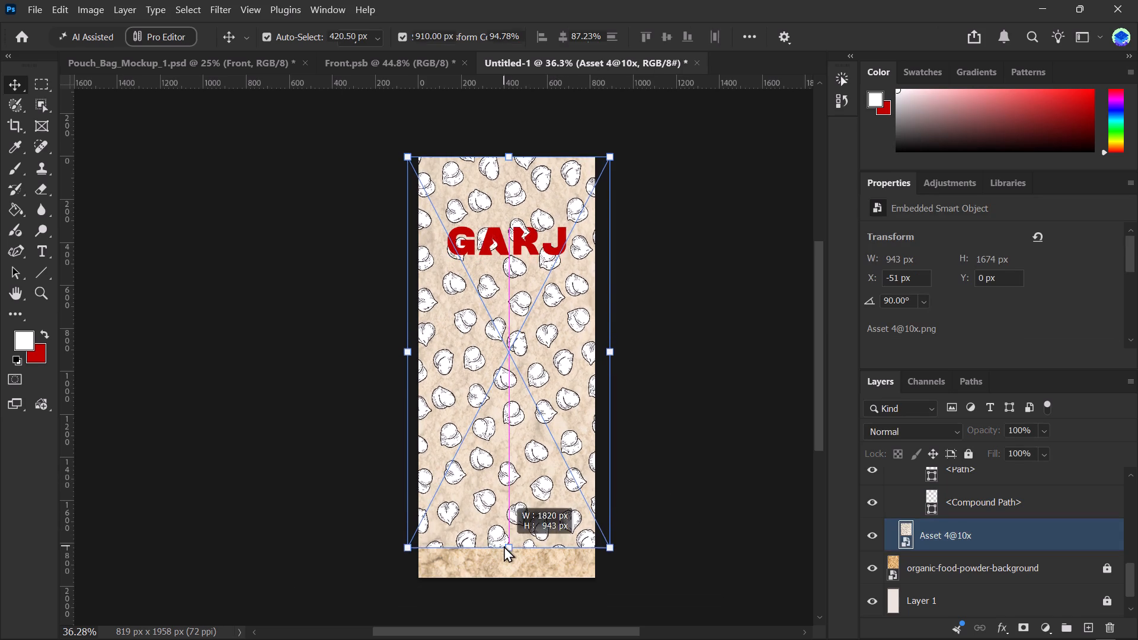
pyautogui.keyDown('shift'); pyautogui.moveTo(504, 546); pyautogui.dragTo(504, 578); pyautogui.keyUp('shift')
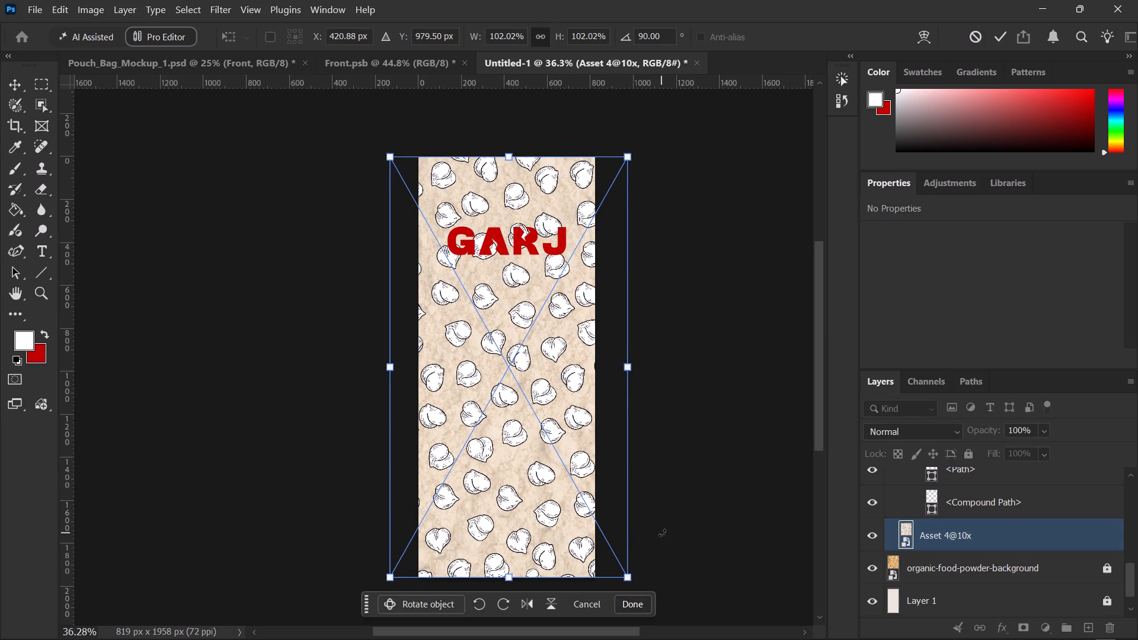
pyautogui.click(663, 533)
pyautogui.click(633, 604)
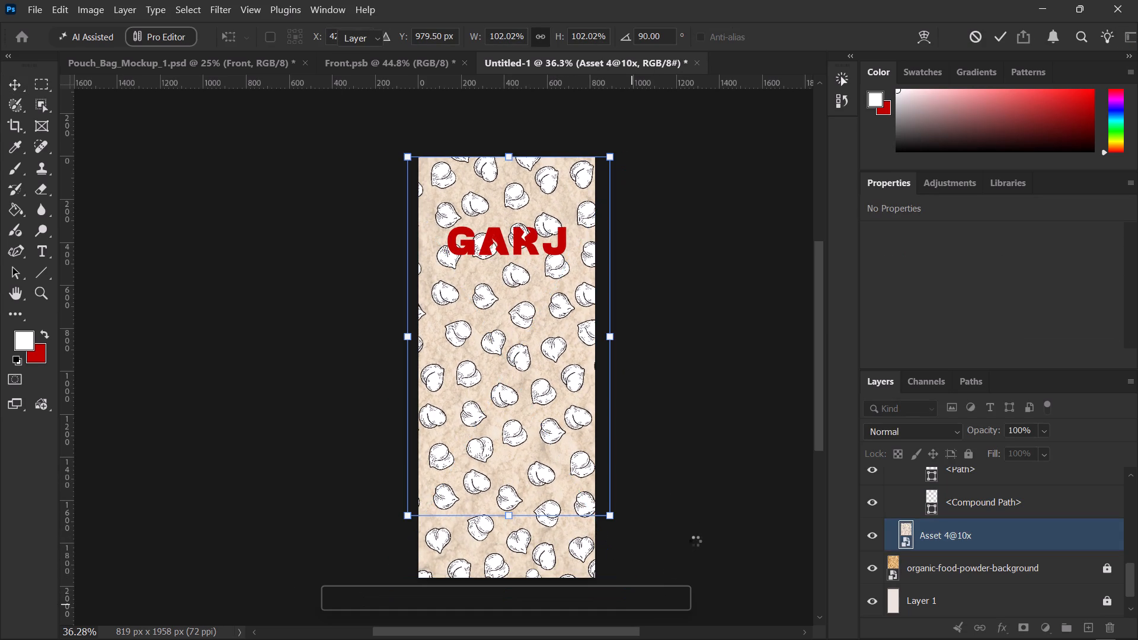
pyautogui.click(695, 541)
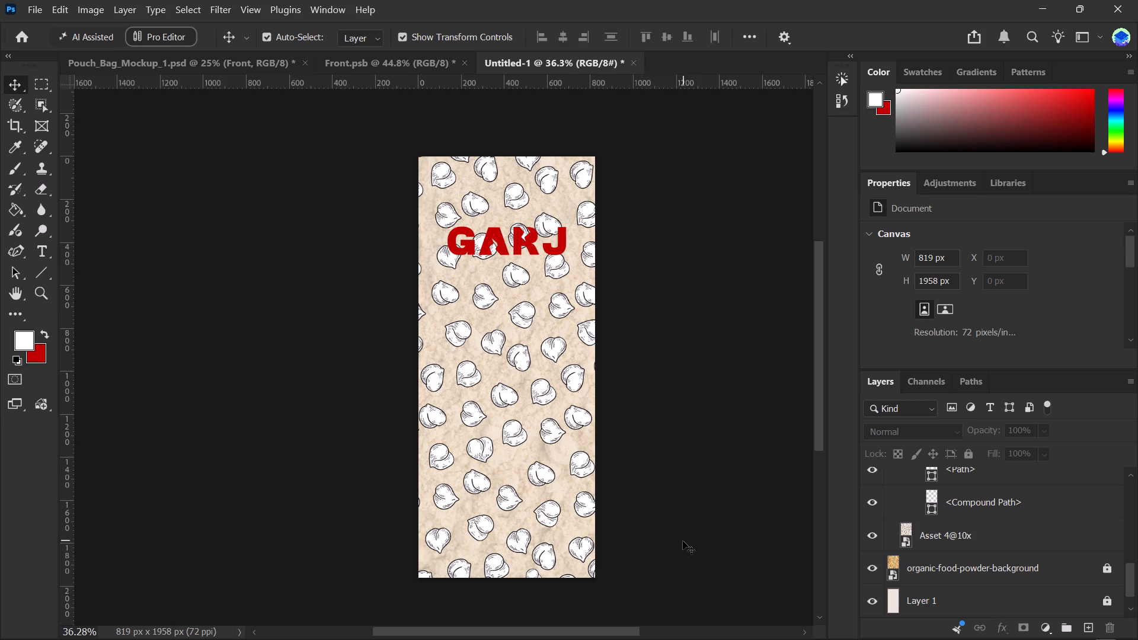
# Blend the Asset 4@10x chickpea layer into the powder texture using Soft Light mode and 32% fill.
pyautogui.keyDown('alt'); pyautogui.scroll(4, 491, 313); pyautogui.keyUp('alt')
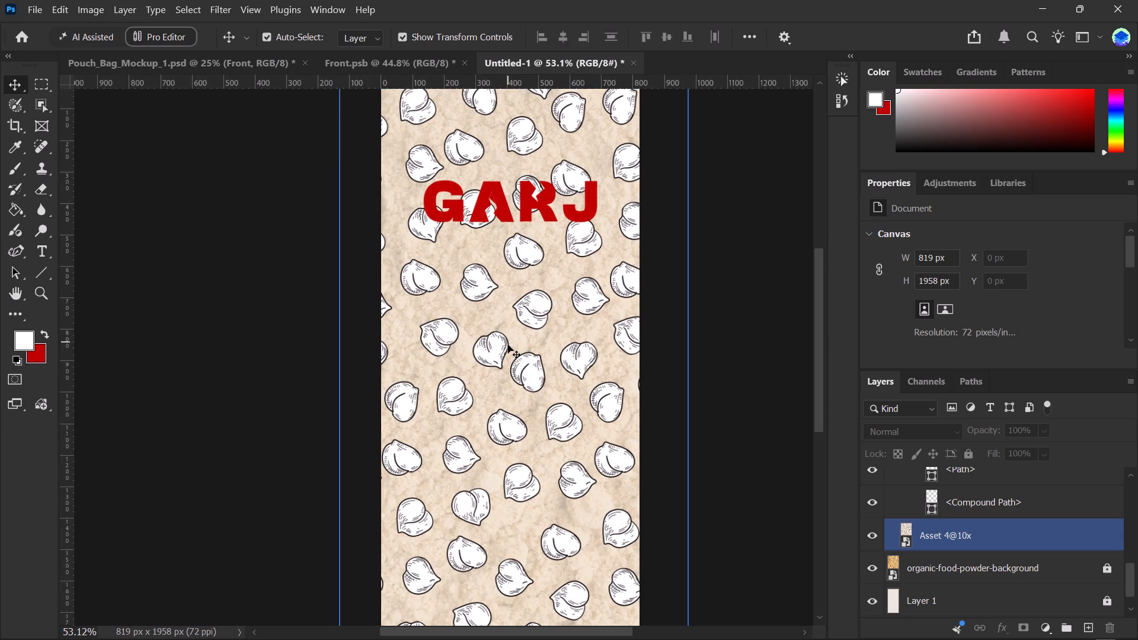
pyautogui.press('space')
pyautogui.press('space')
pyautogui.press('space')
pyautogui.press('space')
pyautogui.press('space')
pyautogui.press('space')
pyautogui.press('space')
pyautogui.press('space')
pyautogui.press('space')
pyautogui.press('space')
pyautogui.press('space')
pyautogui.press('space')
pyautogui.press('space')
pyautogui.press('space')
pyautogui.press('space')
pyautogui.press('space')
pyautogui.press('space')
pyautogui.moveTo(551, 360); pyautogui.dragTo(500, 345)
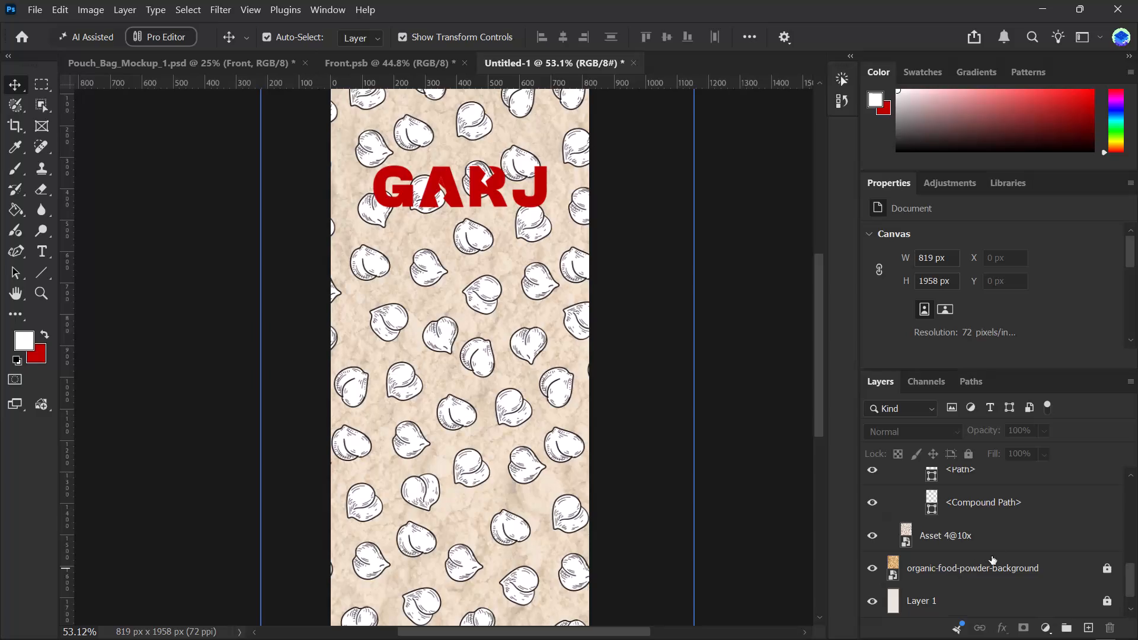
pyautogui.click(998, 545)
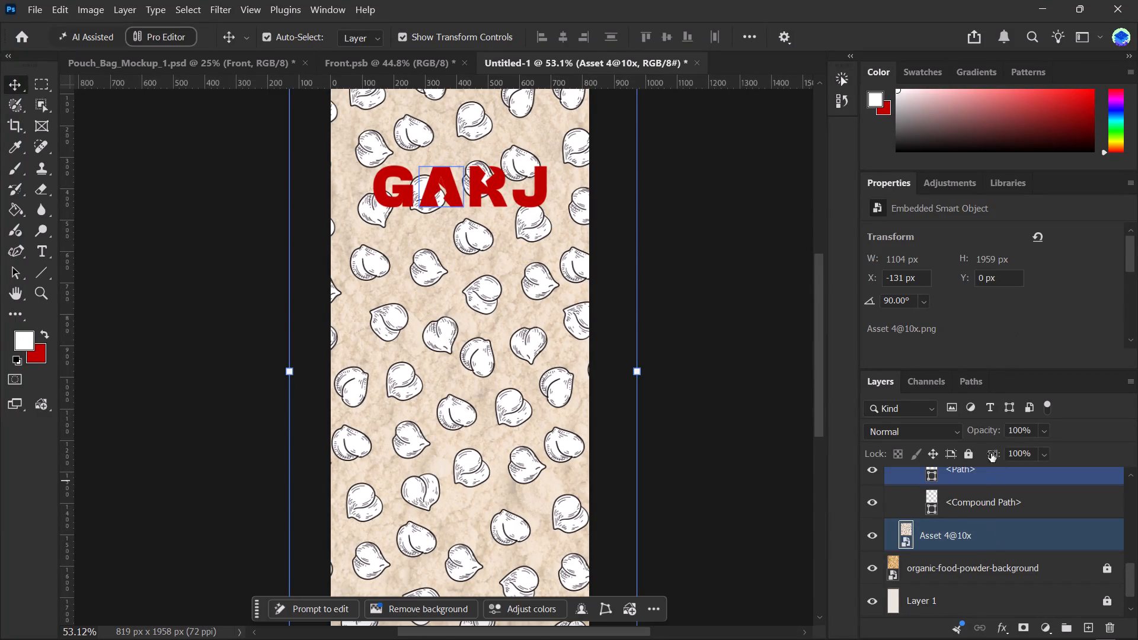
pyautogui.click(915, 437)
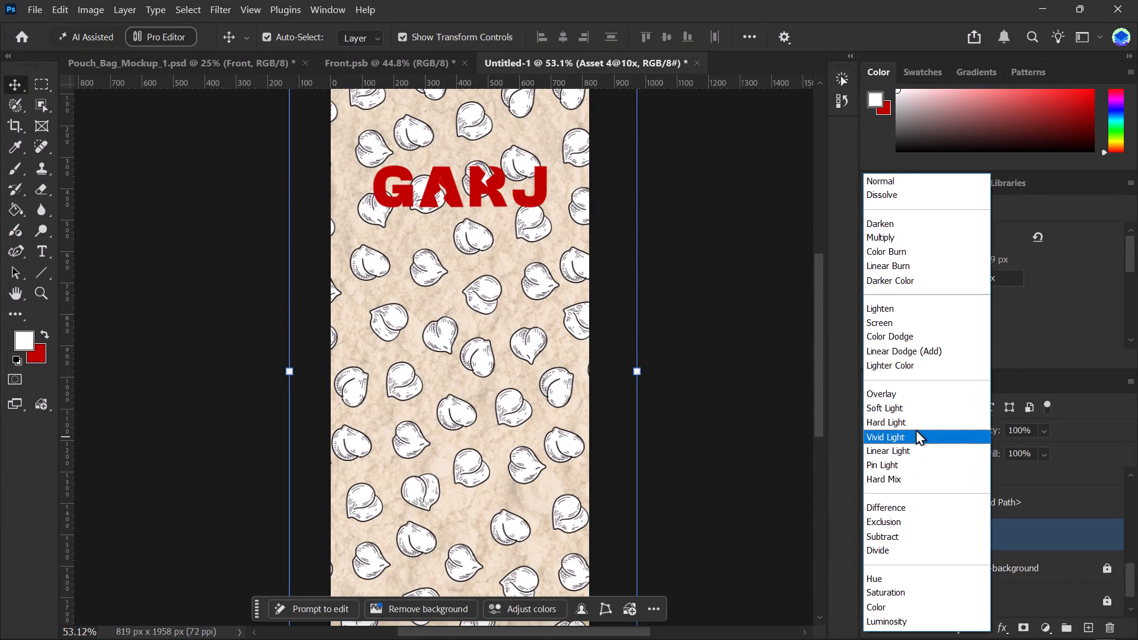
pyautogui.click(907, 232)
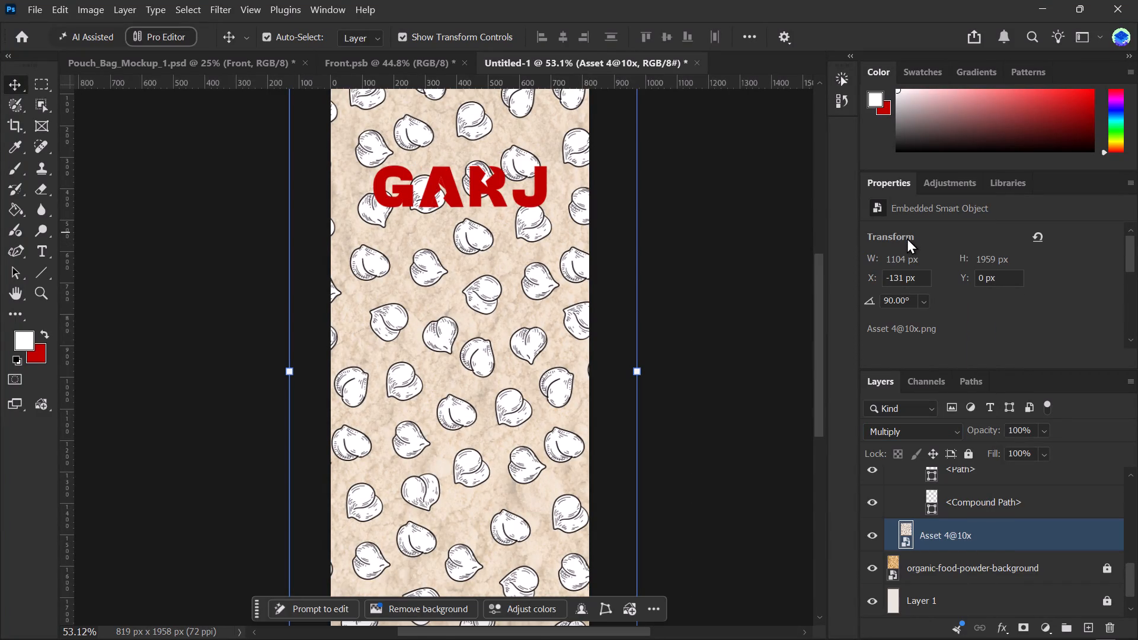
pyautogui.click(934, 424)
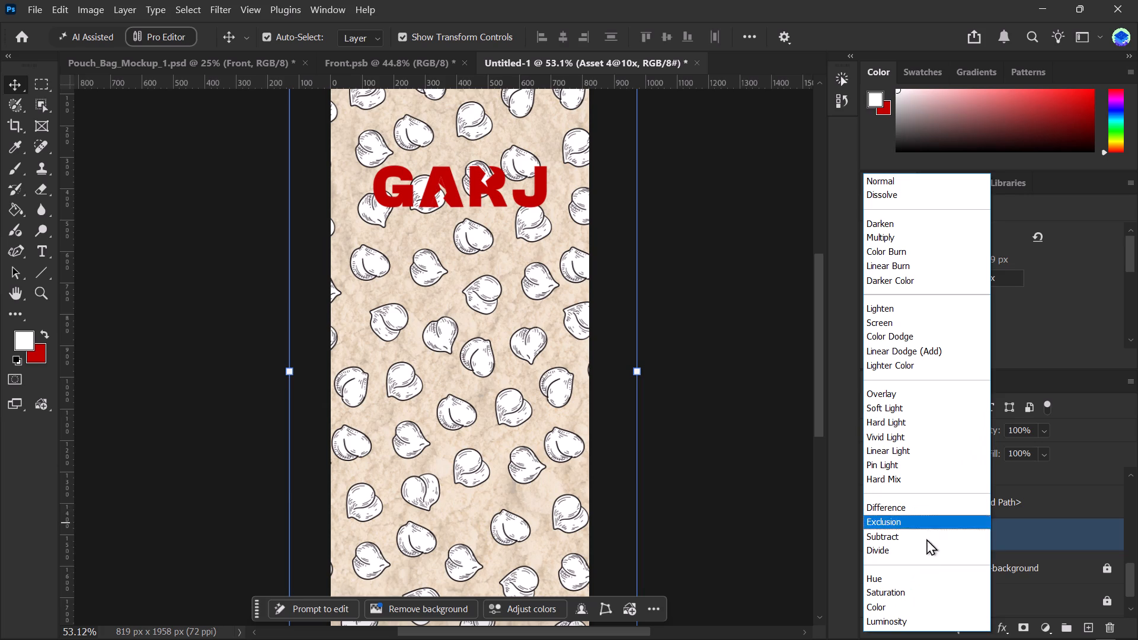
pyautogui.click(918, 412)
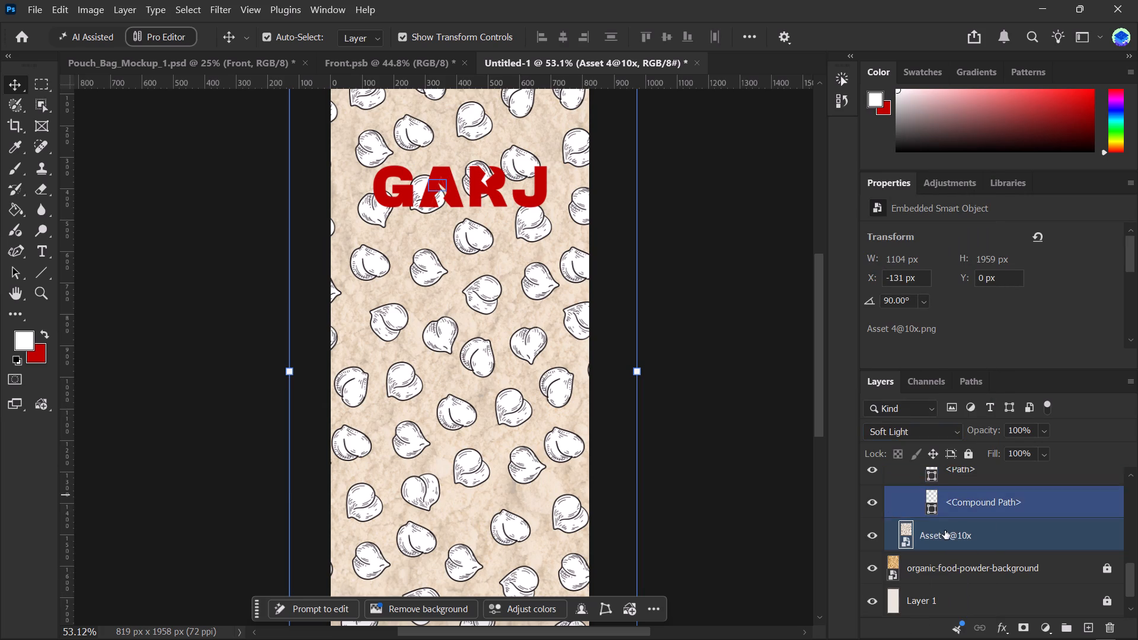
pyautogui.click(1041, 453)
pyautogui.click(1015, 472)
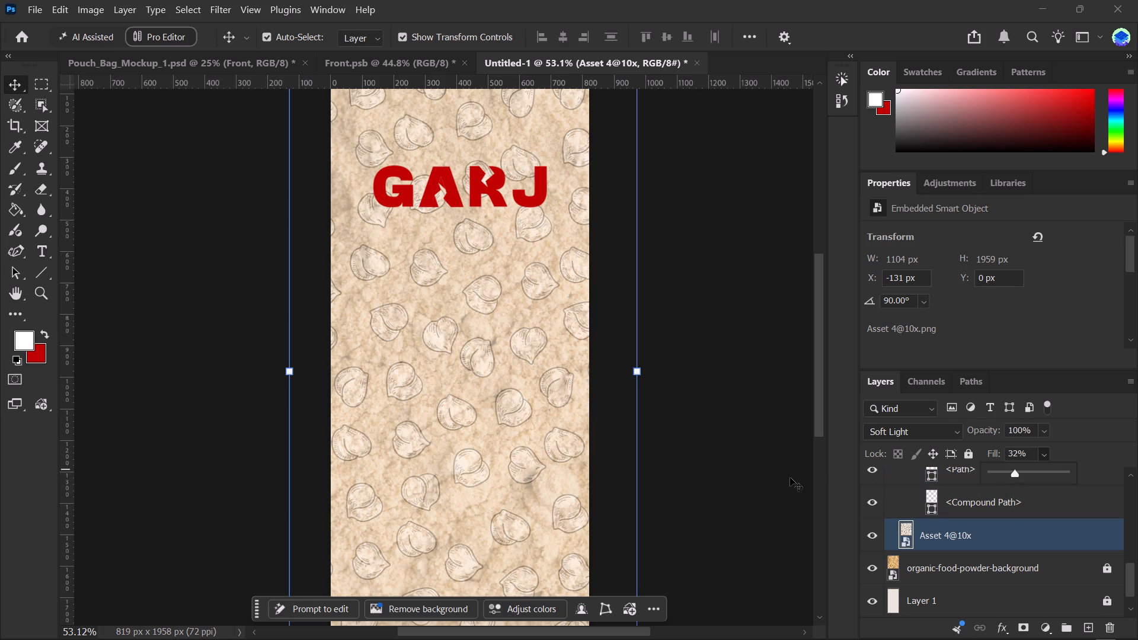
pyautogui.click(761, 479)
# Examine how the blended chickpea pattern looks across the whole pouch front behind the GARJ wordmark.
pyautogui.keyDown('alt'); pyautogui.scroll(-4, 532, 432); pyautogui.keyUp('alt')
pyautogui.press('space')
pyautogui.press('space')
pyautogui.press('space')
pyautogui.press('space')
pyautogui.press('space')
pyautogui.press('space')
pyautogui.press('space')
pyautogui.press('space')
pyautogui.press('space')
pyautogui.press('space')
pyautogui.press('space')
pyautogui.moveTo(531, 440); pyautogui.dragTo(523, 421)
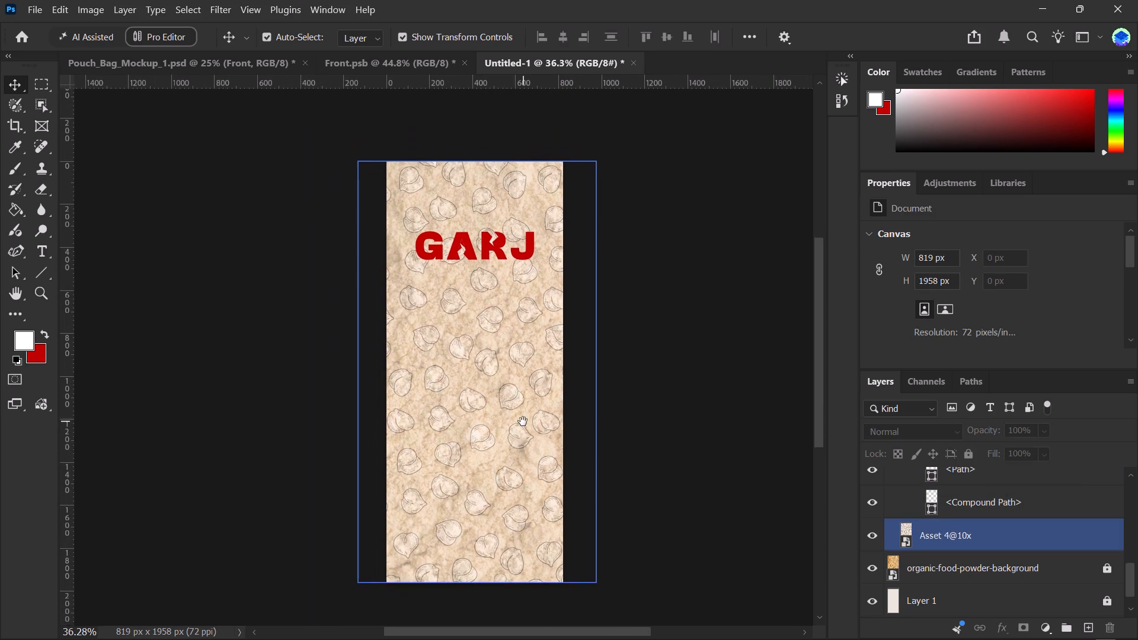
pyautogui.moveTo(523, 421); pyautogui.dragTo(522, 416)
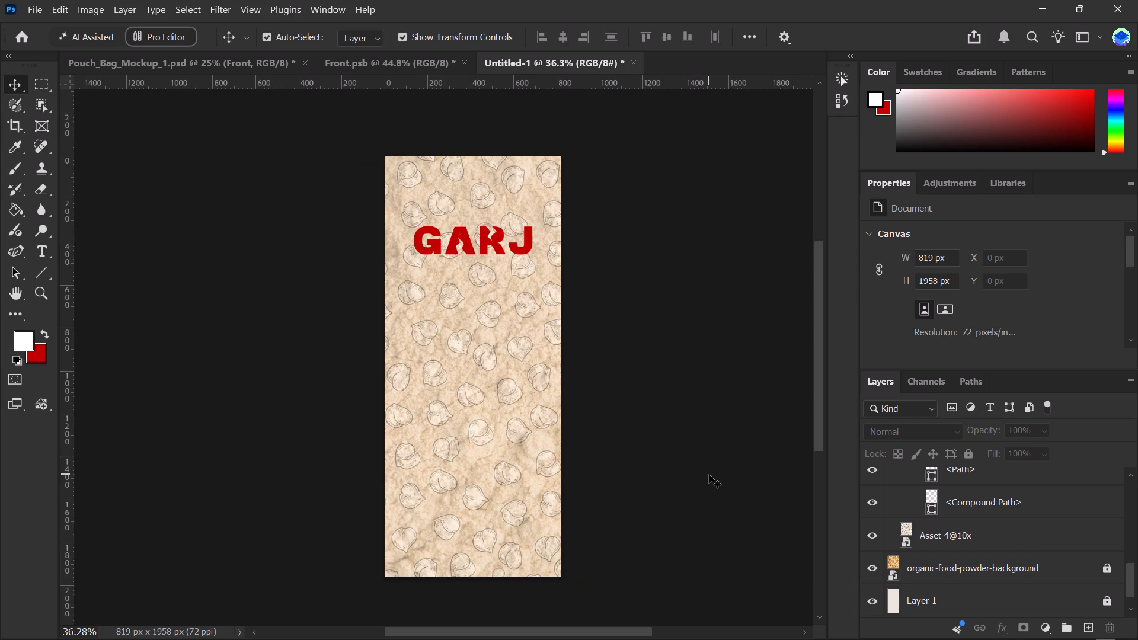
pyautogui.press('space')
pyautogui.press('space')
pyautogui.press('space')
pyautogui.press('space')
pyautogui.press('space')
pyautogui.press('space')
pyautogui.press('space')
pyautogui.press('space')
pyautogui.press('space')
pyautogui.press('space')
pyautogui.press('space')
pyautogui.press('space')
pyautogui.press('space')
pyautogui.press('space')
pyautogui.press('space')
pyautogui.press('space')
pyautogui.moveTo(529, 361); pyautogui.dragTo(545, 341)
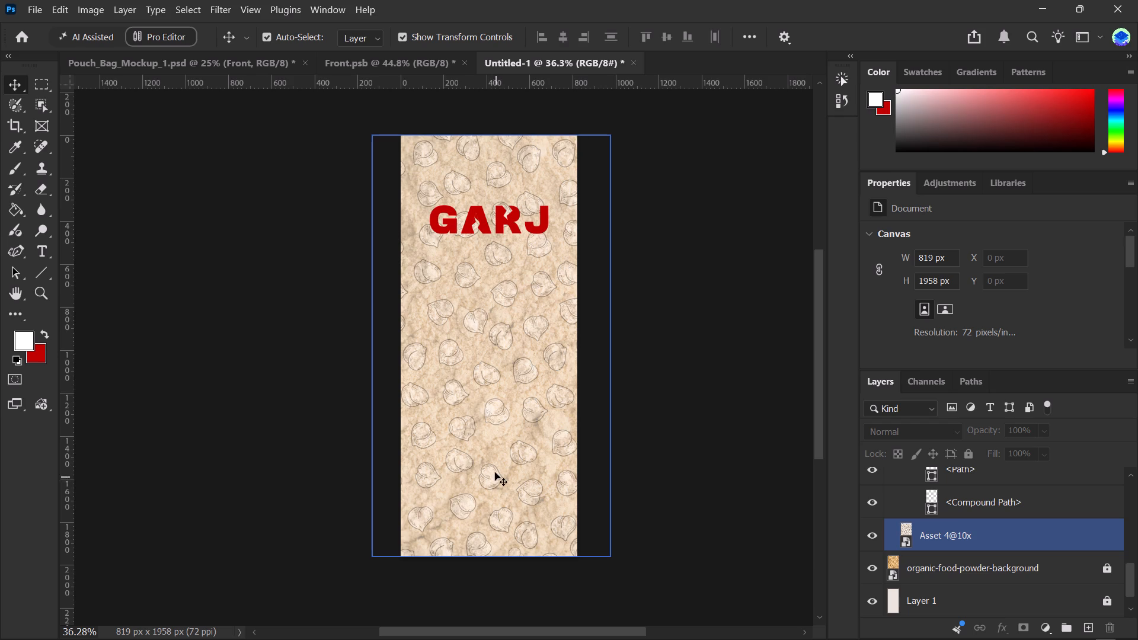
pyautogui.press('space')
pyautogui.press('space')
pyautogui.press('space')
pyautogui.press('space')
pyautogui.press('space')
pyautogui.press('space')
pyautogui.press('space')
pyautogui.press('space')
pyautogui.press('space')
pyautogui.press('space')
pyautogui.press('space')
pyautogui.press('space')
pyautogui.press('space')
pyautogui.press('space')
pyautogui.press('space')
pyautogui.press('space')
pyautogui.moveTo(478, 452); pyautogui.dragTo(487, 450)
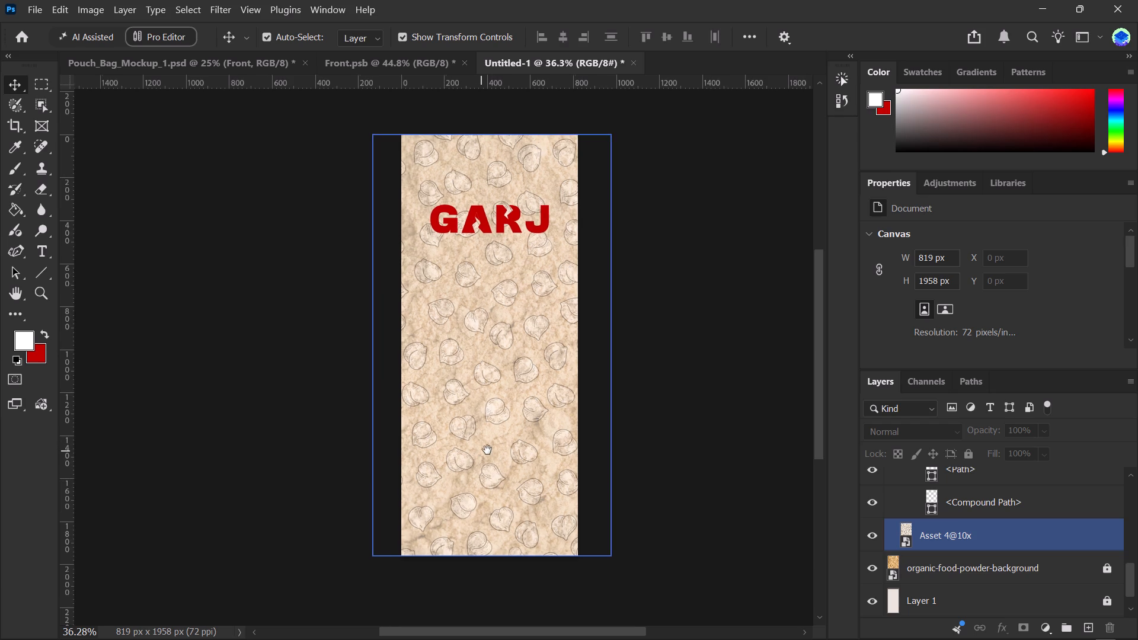
pyautogui.moveTo(487, 450); pyautogui.dragTo(496, 449)
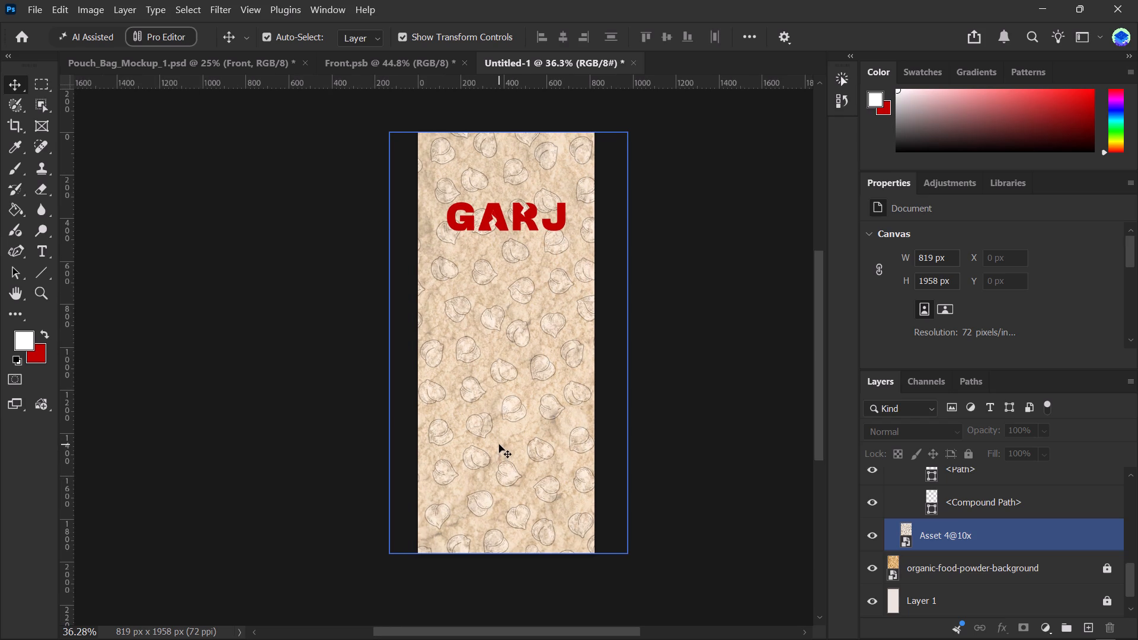
# Review the DARKSIDE front artwork in Front.psb and the Pouch_Bag_Mockup_1 scene for reference, and return to the GARJ design.
pyautogui.click(365, 58)
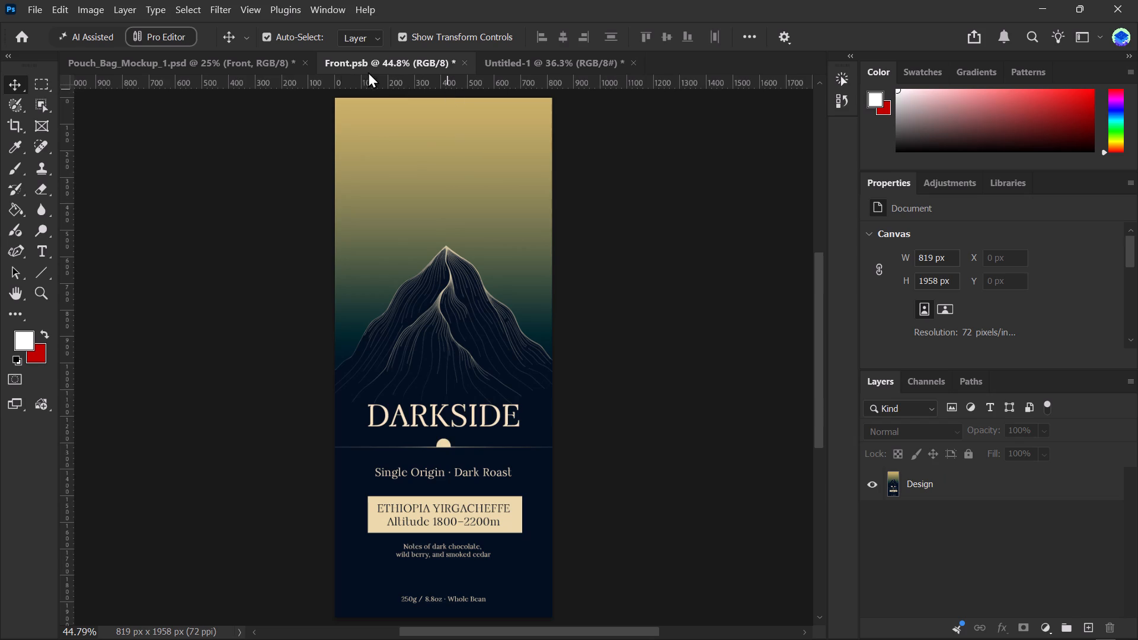
pyautogui.click(241, 57)
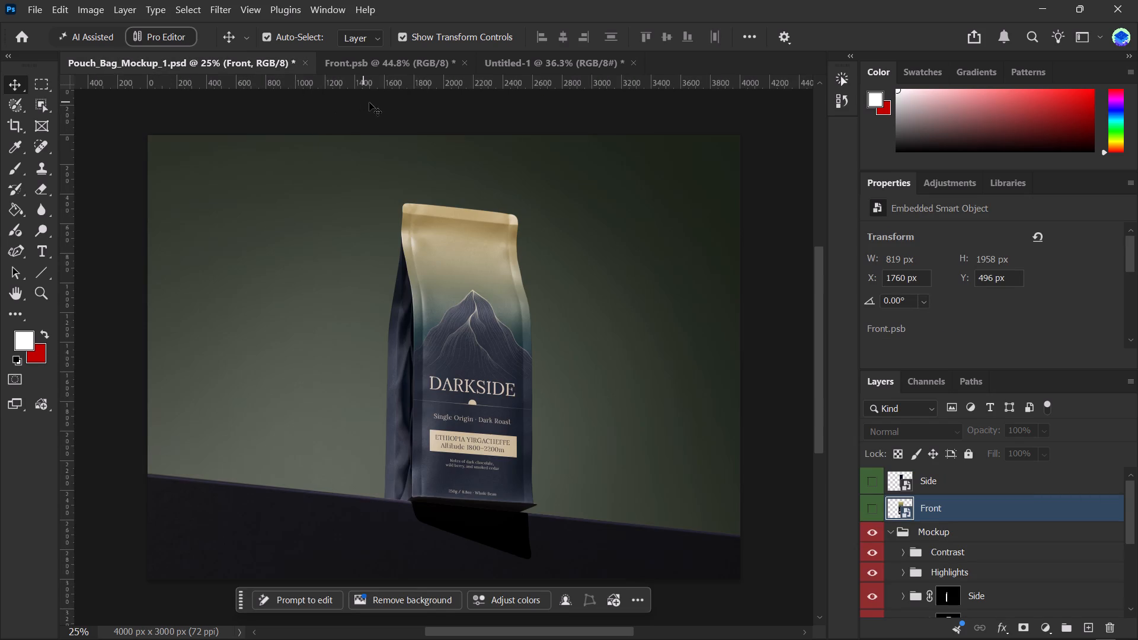
pyautogui.click(523, 53)
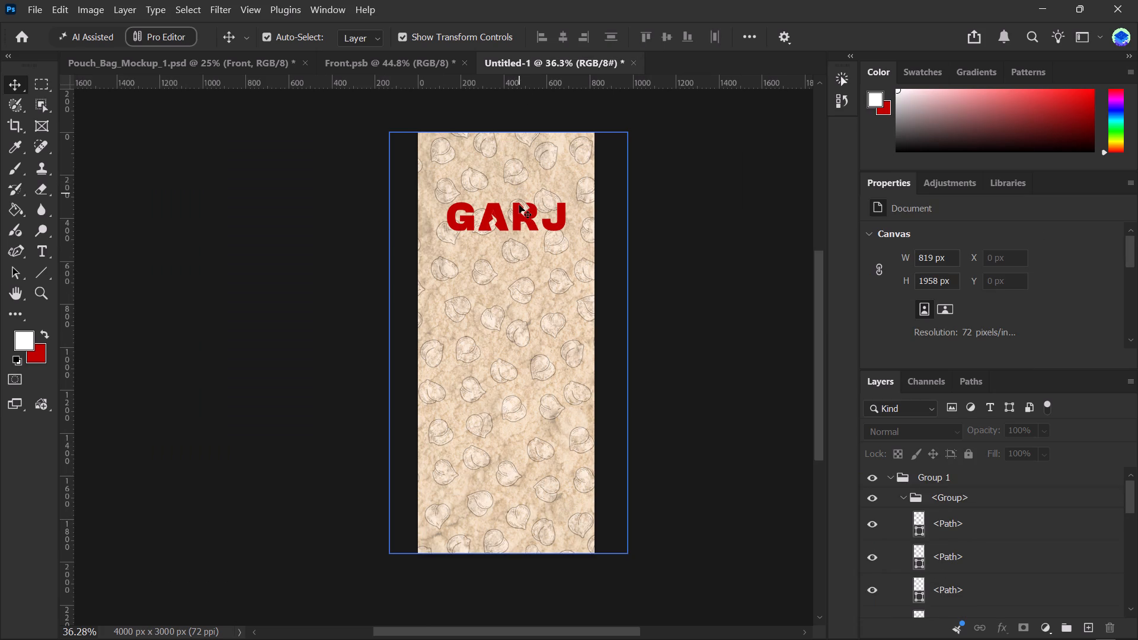
# Examine the chickpea-patterned pouch front at closer range, from the GARJ wordmark down to the bottom edge of the canvas.
pyautogui.keyDown('alt'); pyautogui.scroll(4, 519, 223); pyautogui.keyUp('alt')
pyautogui.press('space')
pyautogui.press('space')
pyautogui.press('space')
pyautogui.press('space')
pyautogui.press('space')
pyautogui.press('space')
pyautogui.press('space')
pyautogui.press('space')
pyautogui.press('space')
pyautogui.press('space')
pyautogui.press('space')
pyautogui.press('space')
pyautogui.press('space')
pyautogui.press('space')
pyautogui.press('space')
pyautogui.press('space')
pyautogui.press('space')
pyautogui.press('space')
pyautogui.press('space')
pyautogui.press('space')
pyautogui.moveTo(529, 266); pyautogui.dragTo(529, 249)
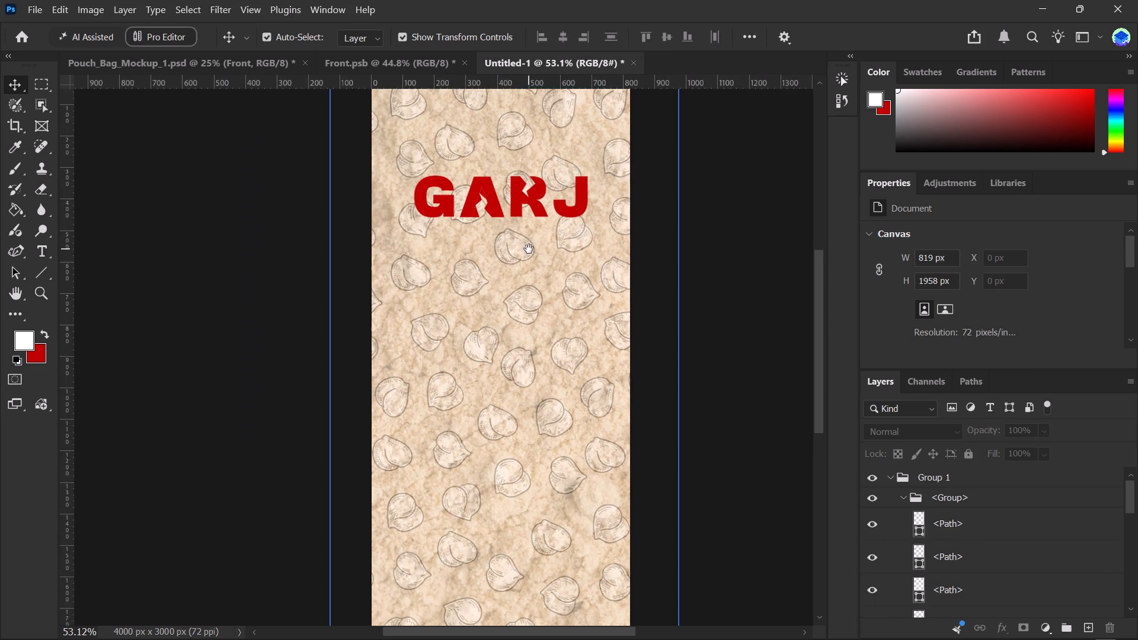
pyautogui.moveTo(529, 249); pyautogui.dragTo(522, 214)
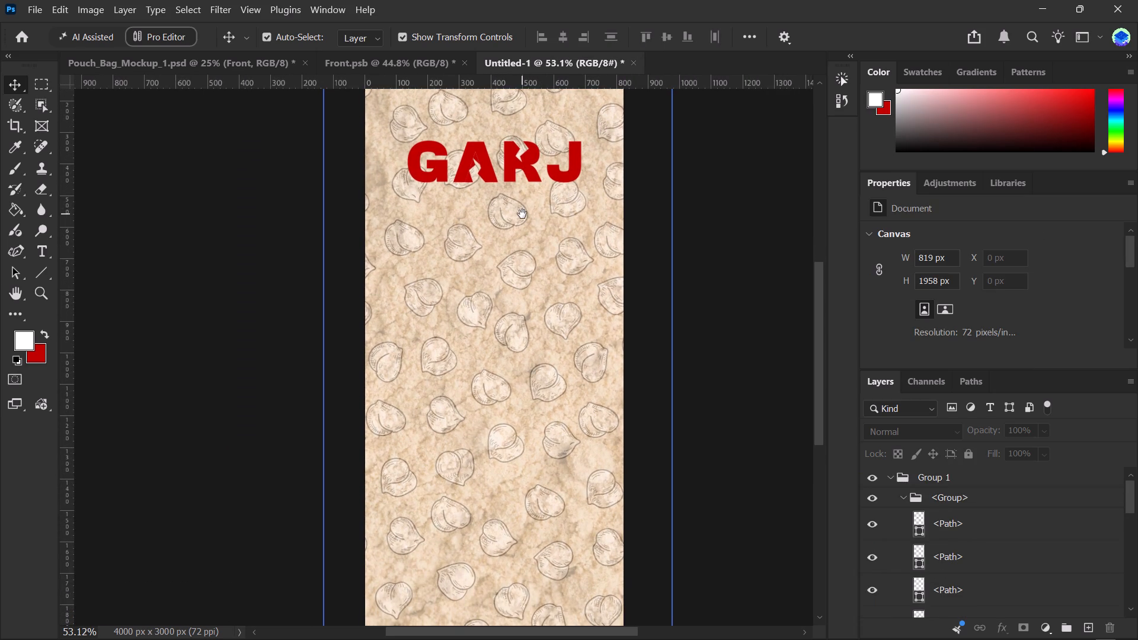
pyautogui.moveTo(522, 214); pyautogui.dragTo(525, 191)
pyautogui.press('space')
pyautogui.press('space')
pyautogui.press('space')
pyautogui.press('space')
pyautogui.press('space')
pyautogui.press('space')
pyautogui.press('space')
pyautogui.press('space')
pyautogui.press('space')
pyautogui.press('space')
pyautogui.press('space')
pyautogui.press('space')
pyautogui.press('space')
pyautogui.press('space')
pyautogui.press('space')
pyautogui.press('space')
pyautogui.press('space')
pyautogui.press('space')
pyautogui.press('space')
pyautogui.moveTo(545, 391); pyautogui.dragTo(536, 361)
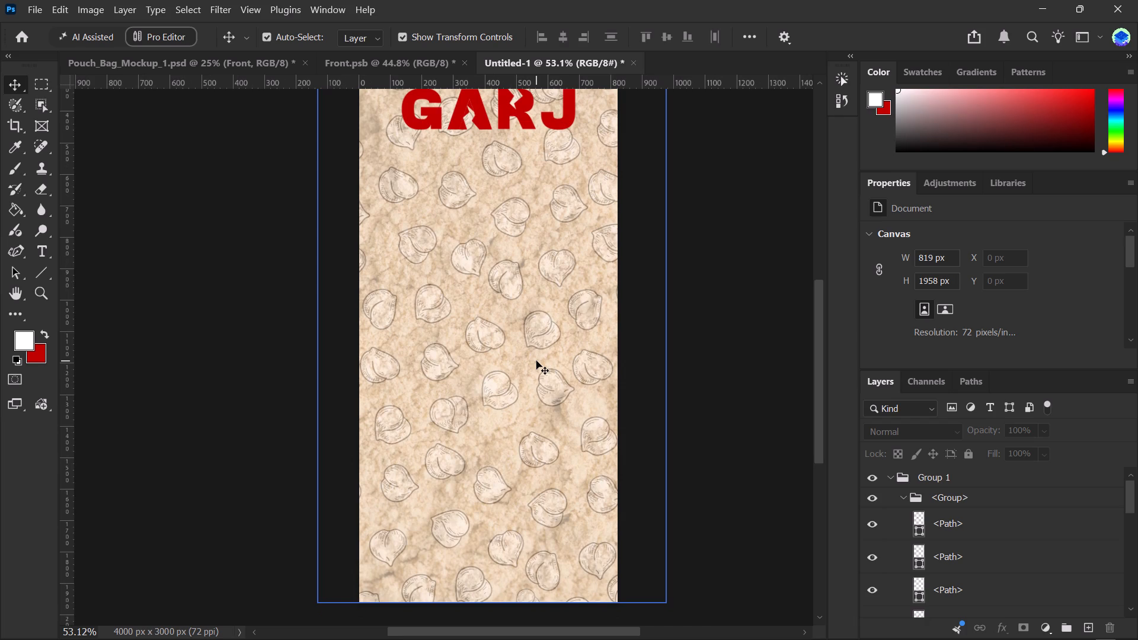
pyautogui.press('space')
pyautogui.press('space')
pyautogui.press('space')
pyautogui.press('space')
pyautogui.press('space')
pyautogui.press('space')
pyautogui.press('space')
pyautogui.press('space')
pyautogui.press('space')
pyautogui.press('space')
pyautogui.press('space')
pyautogui.press('space')
pyautogui.press('space')
pyautogui.press('space')
pyautogui.press('space')
pyautogui.press('space')
pyautogui.press('space')
pyautogui.press('space')
pyautogui.moveTo(542, 377); pyautogui.dragTo(535, 374)
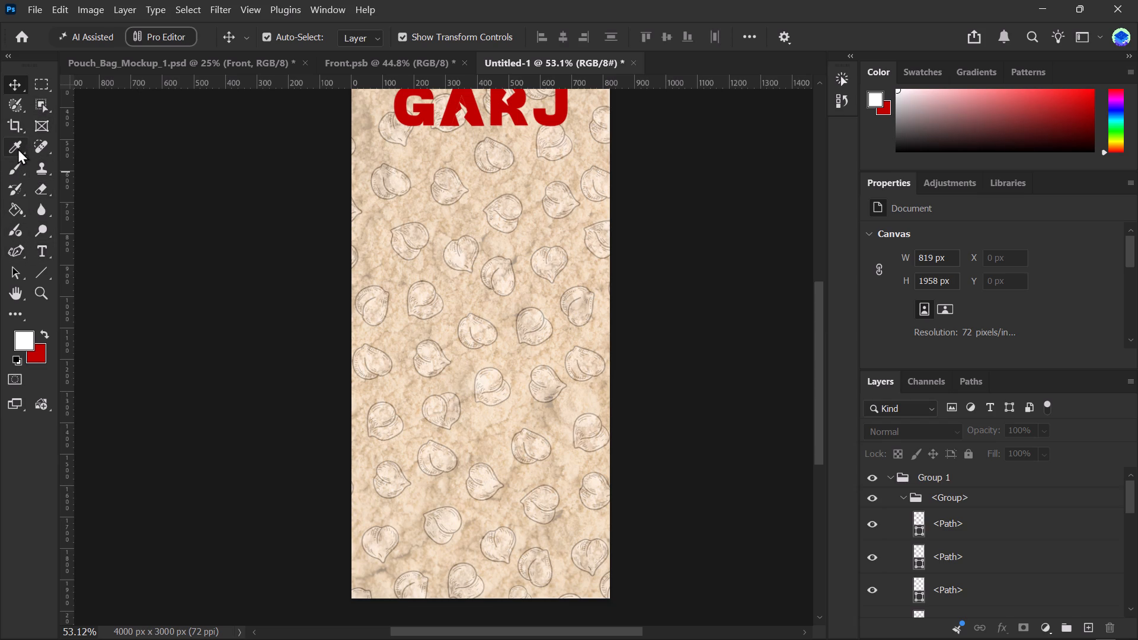
# Draw a rectangle of about 536 × 397 px in the lower part of the pouch front, below the GARJ wordmark.
pyautogui.rightClick(43, 267)
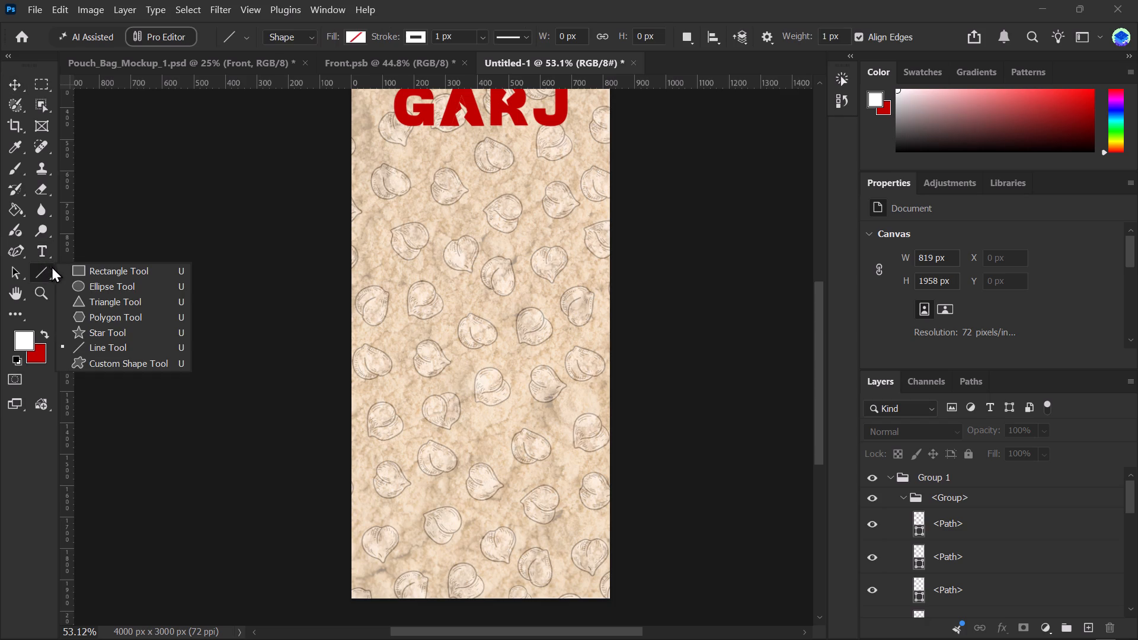
pyautogui.click(104, 265)
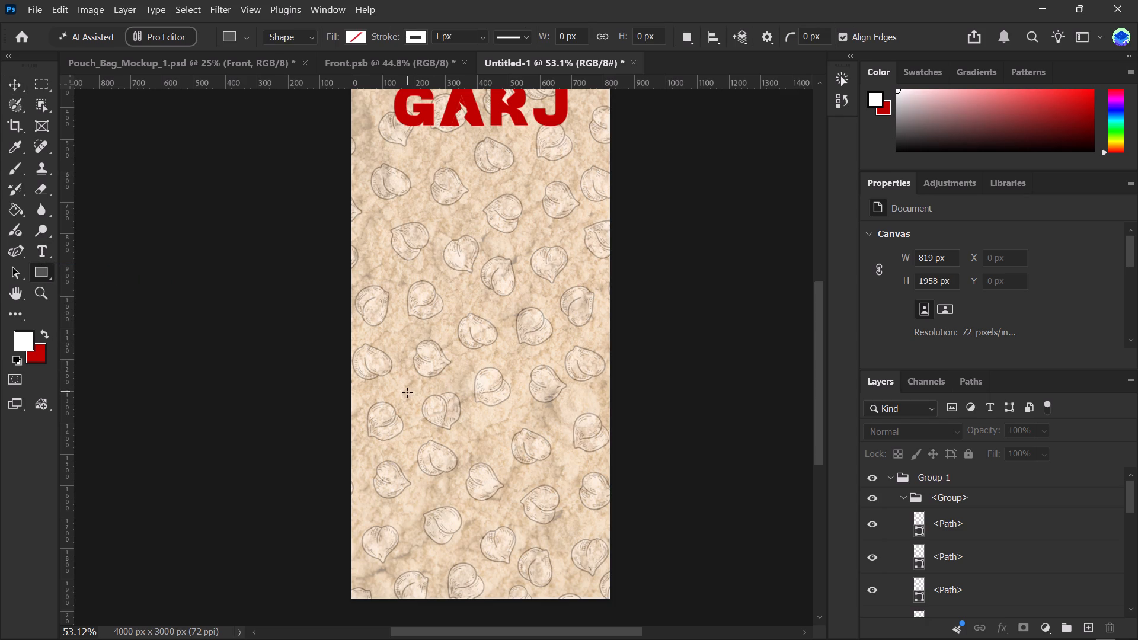
pyautogui.keyDown('shift'); pyautogui.moveTo(401, 395); pyautogui.dragTo(564, 517); pyautogui.keyUp('shift')
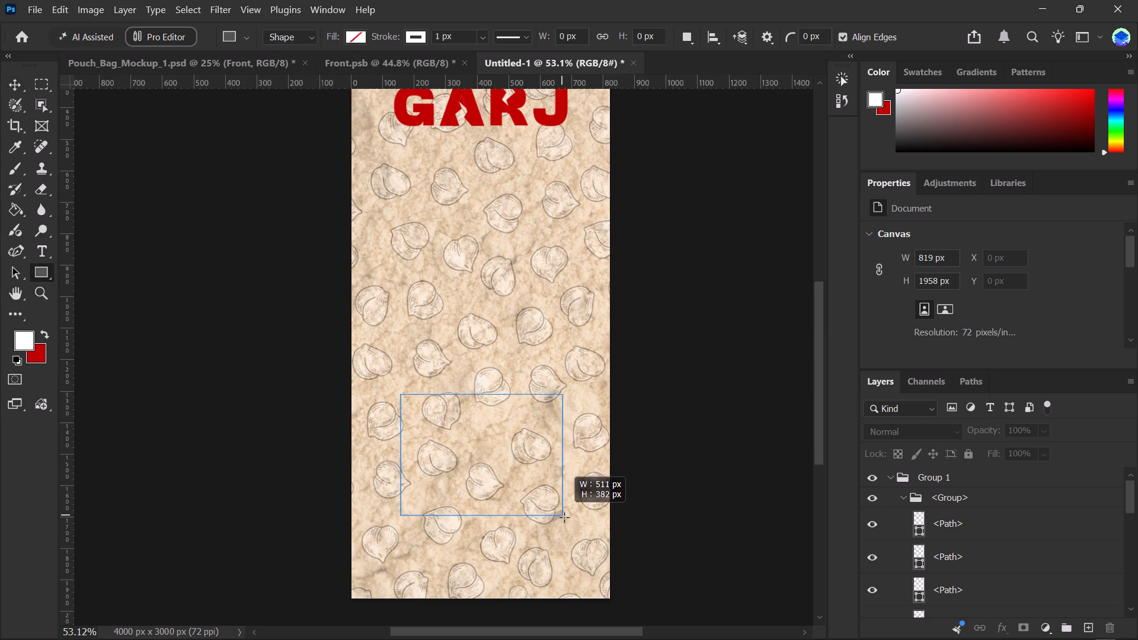
pyautogui.keyDown('shift'); pyautogui.moveTo(564, 517); pyautogui.dragTo(573, 520); pyautogui.keyUp('shift')
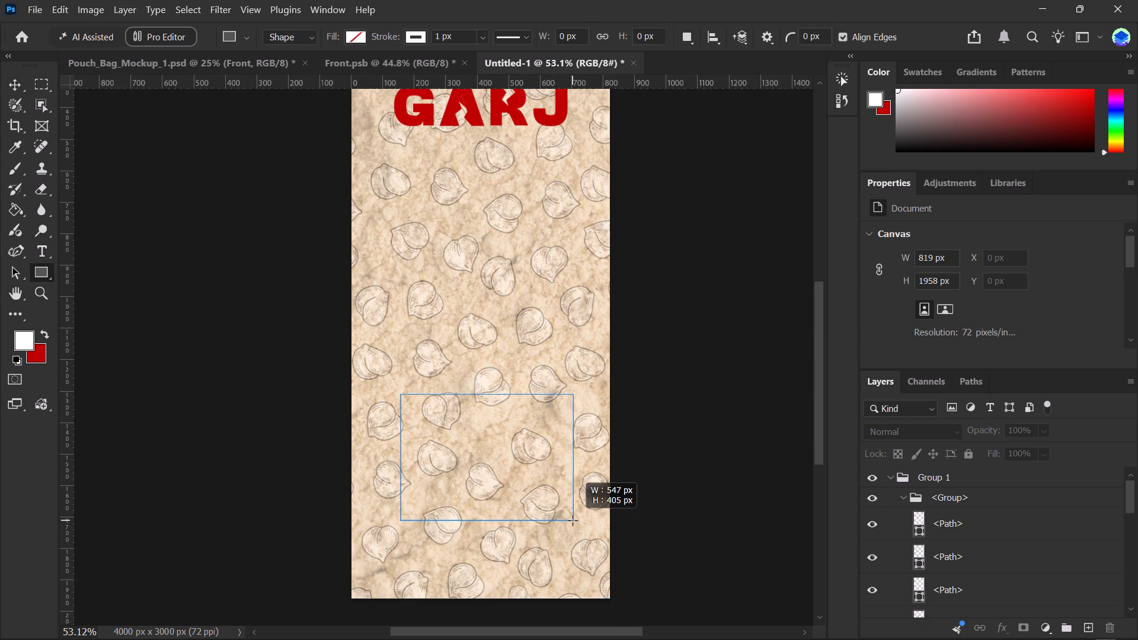
pyautogui.keyDown('shift'); pyautogui.moveTo(573, 520); pyautogui.dragTo(569, 519); pyautogui.keyUp('shift')
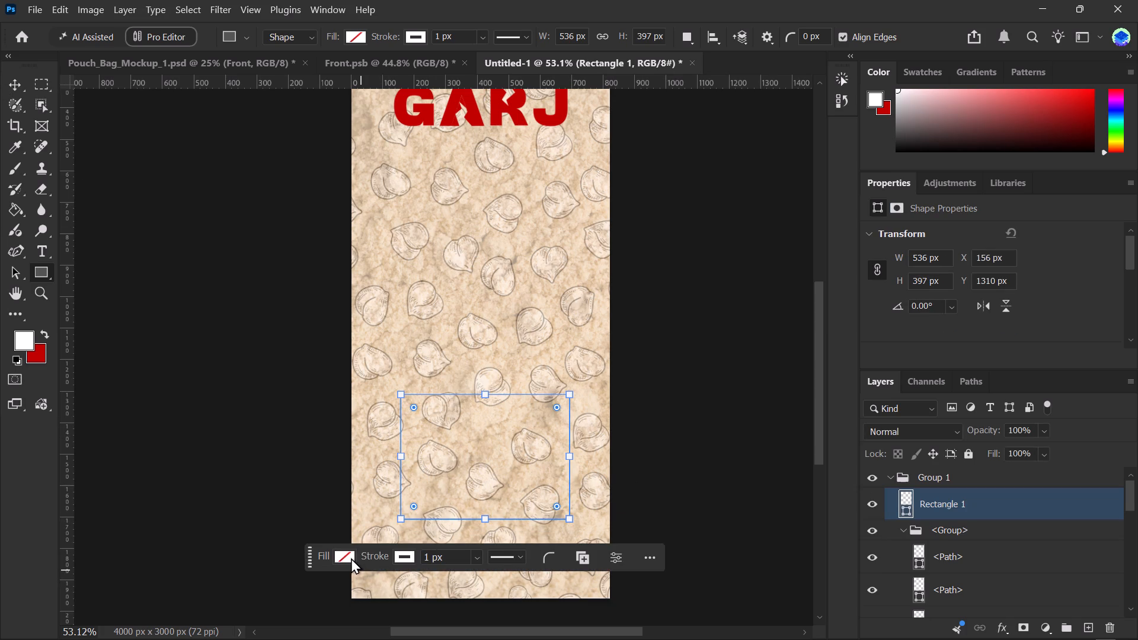
# Fill the new rectangle with the pale off-white from the recently used colors and deselect it.
pyautogui.click(351, 558)
pyautogui.click(353, 419)
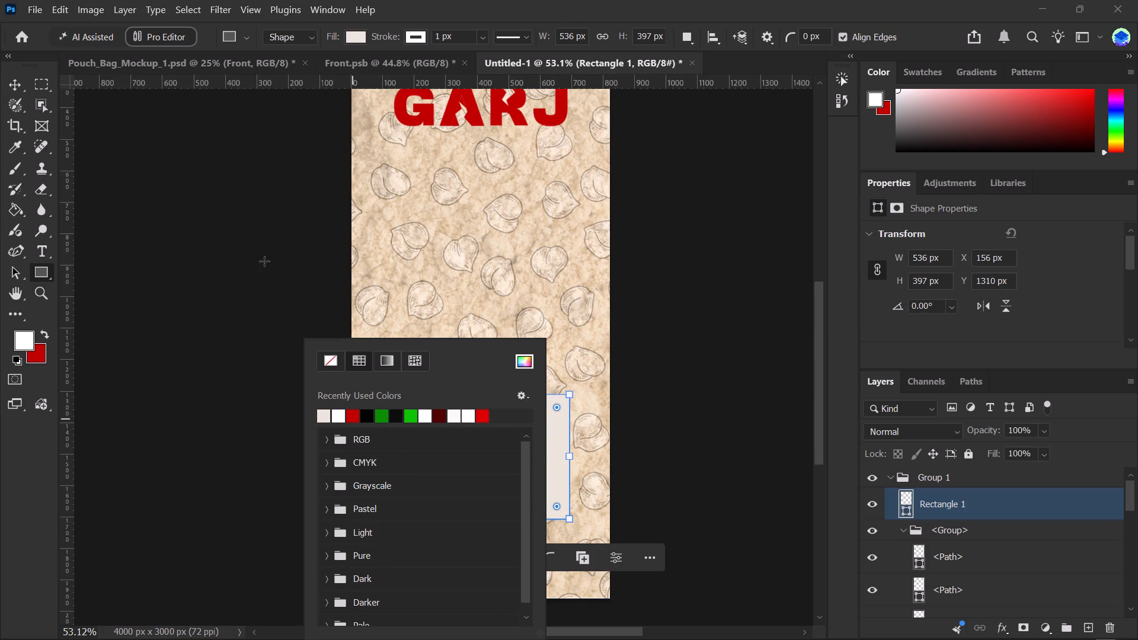
pyautogui.click(322, 415)
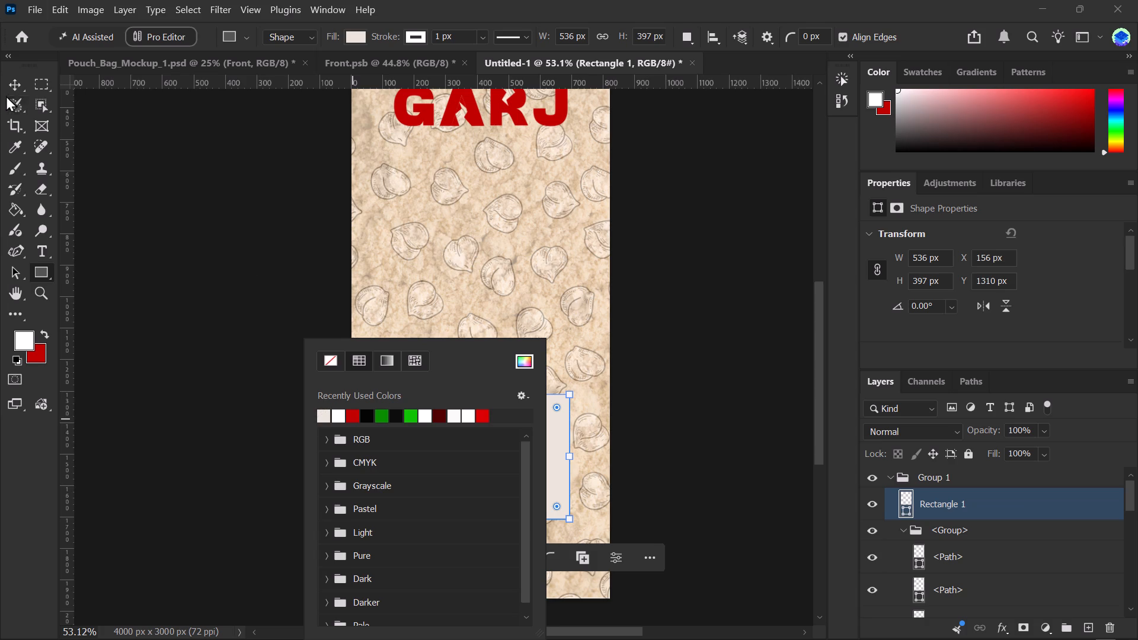
pyautogui.click(14, 88)
pyautogui.click(200, 201)
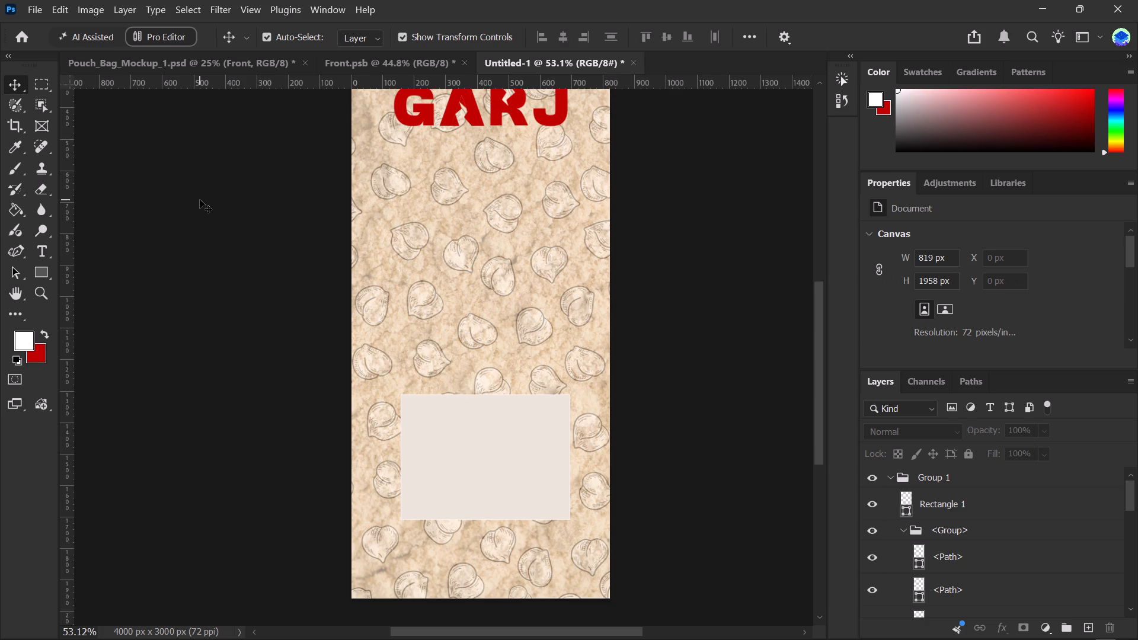
# Switch to YouTube in the Brave browser and look through the recommended videos for a song.
pyautogui.hotkey('alt', 'Tab')
pyautogui.hotkey('alt', 'Tab')
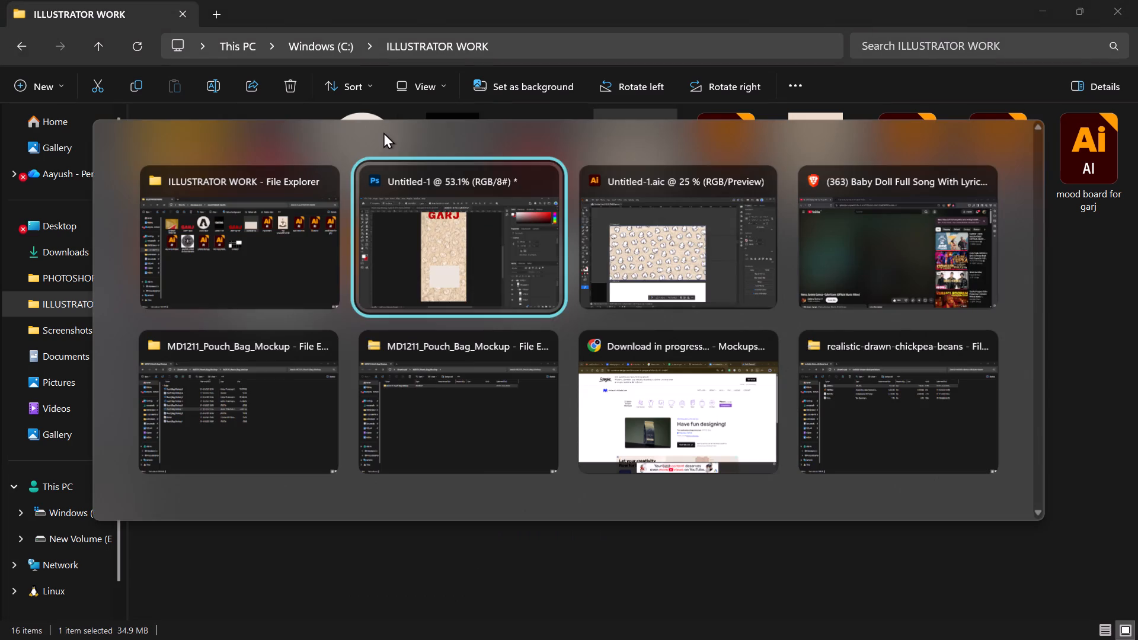
pyautogui.hotkey('alt', 'Tab')
pyautogui.hotkey('alt', 'Tab')
pyautogui.hotkey('alt', 'Tab')
pyautogui.hotkey('alt', 'Tab')
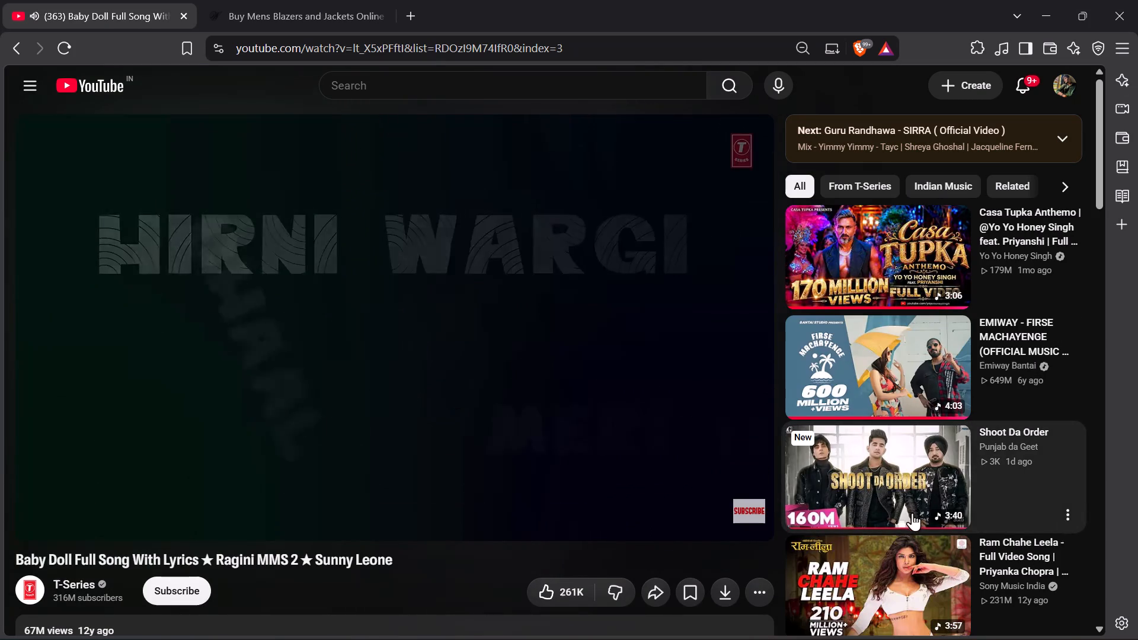
pyautogui.scroll(-1, 918, 519)
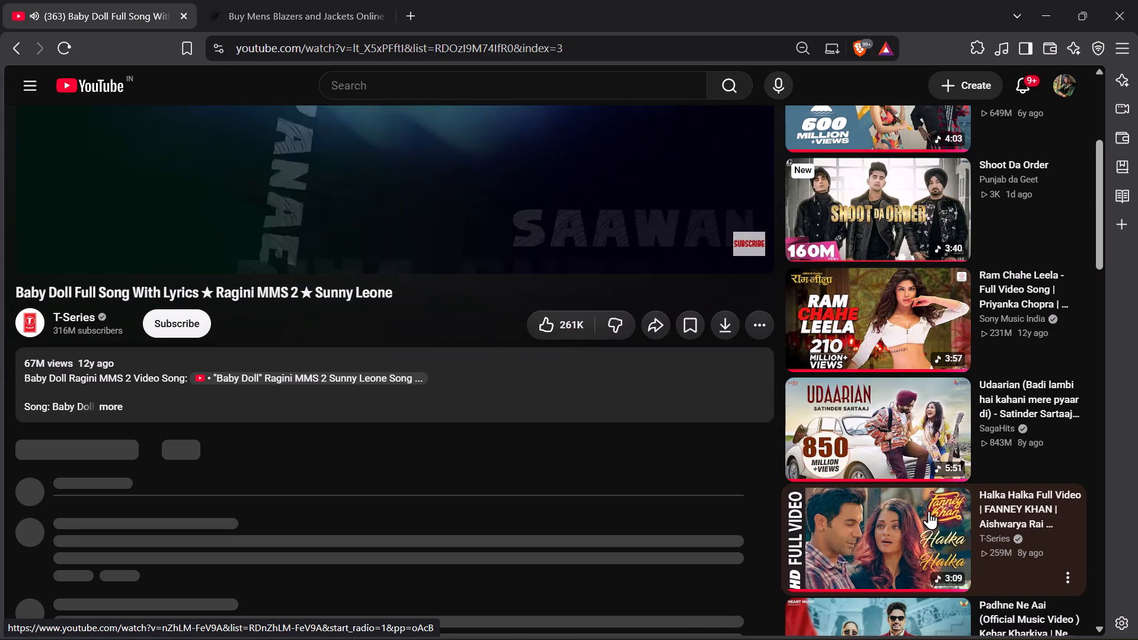
pyautogui.scroll(-1, 929, 511)
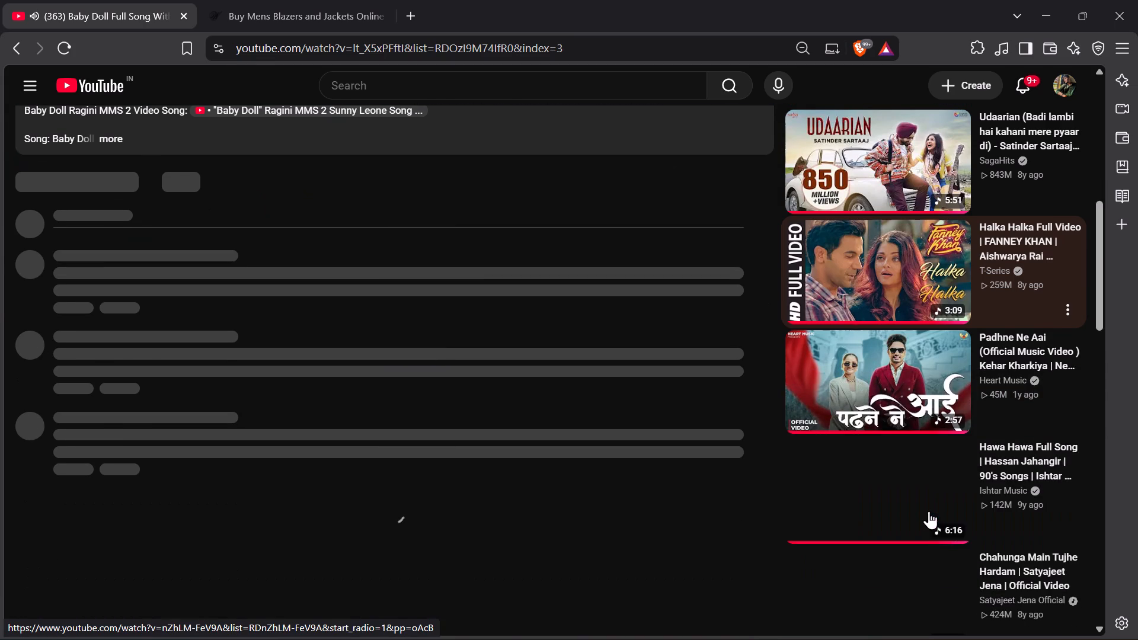
pyautogui.scroll(1, 929, 515)
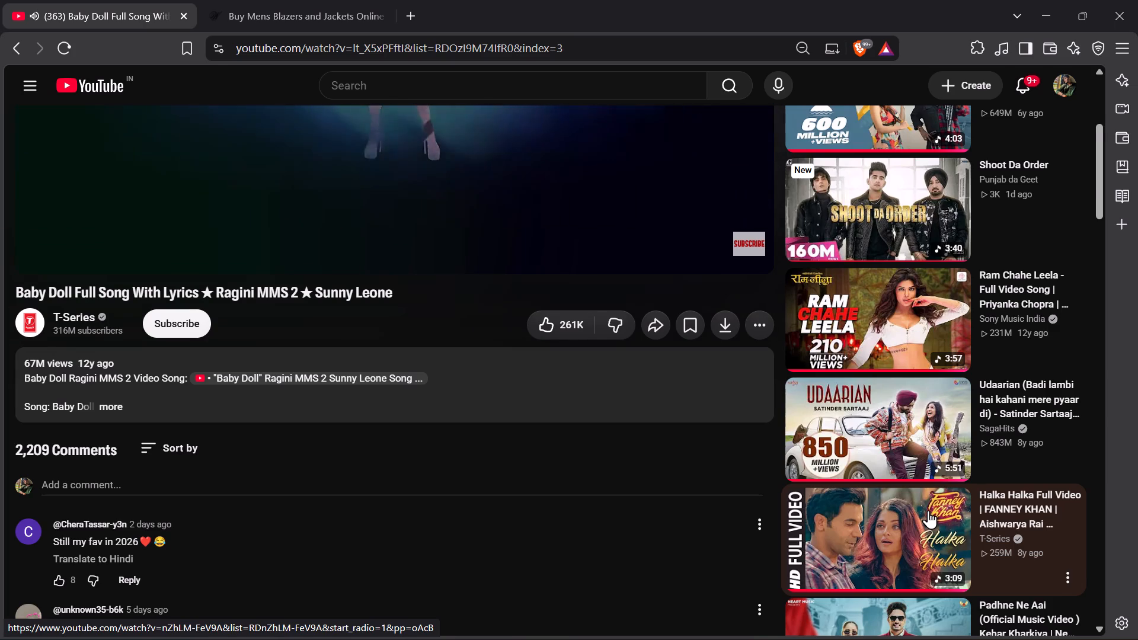
pyautogui.scroll(3, 927, 507)
pyautogui.scroll(-2, 890, 384)
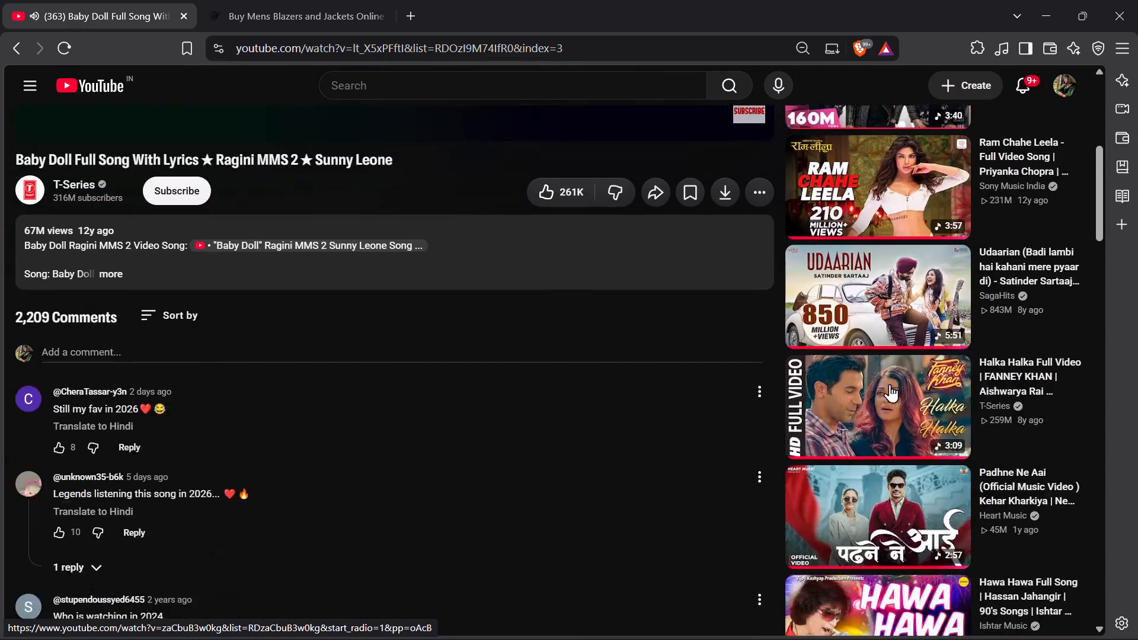
pyautogui.scroll(-1, 890, 386)
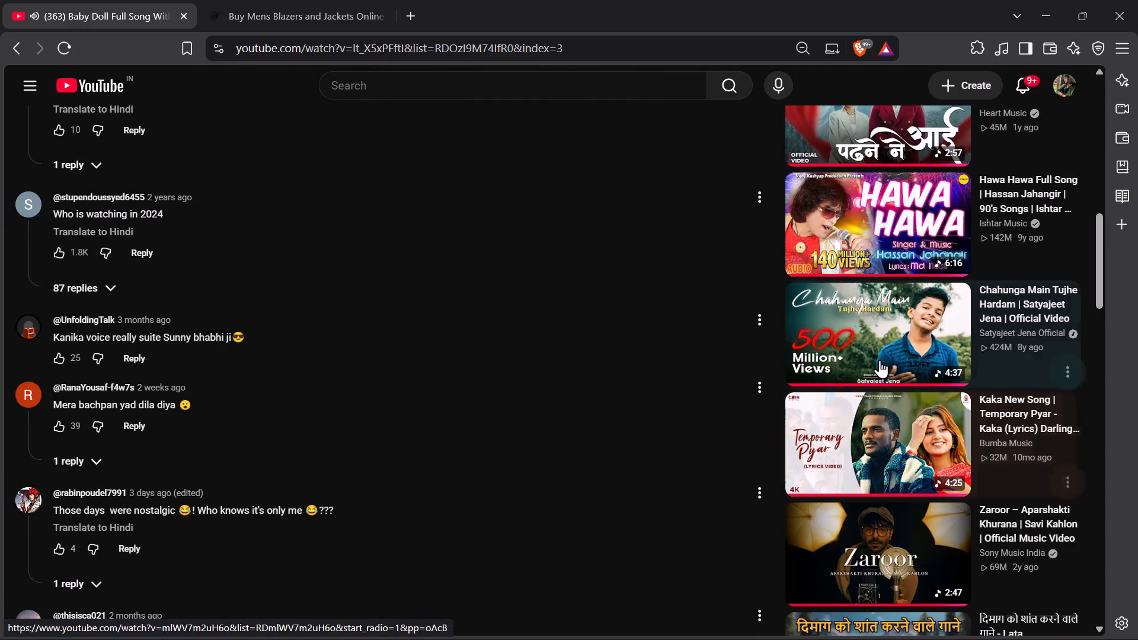
pyautogui.scroll(-1, 878, 372)
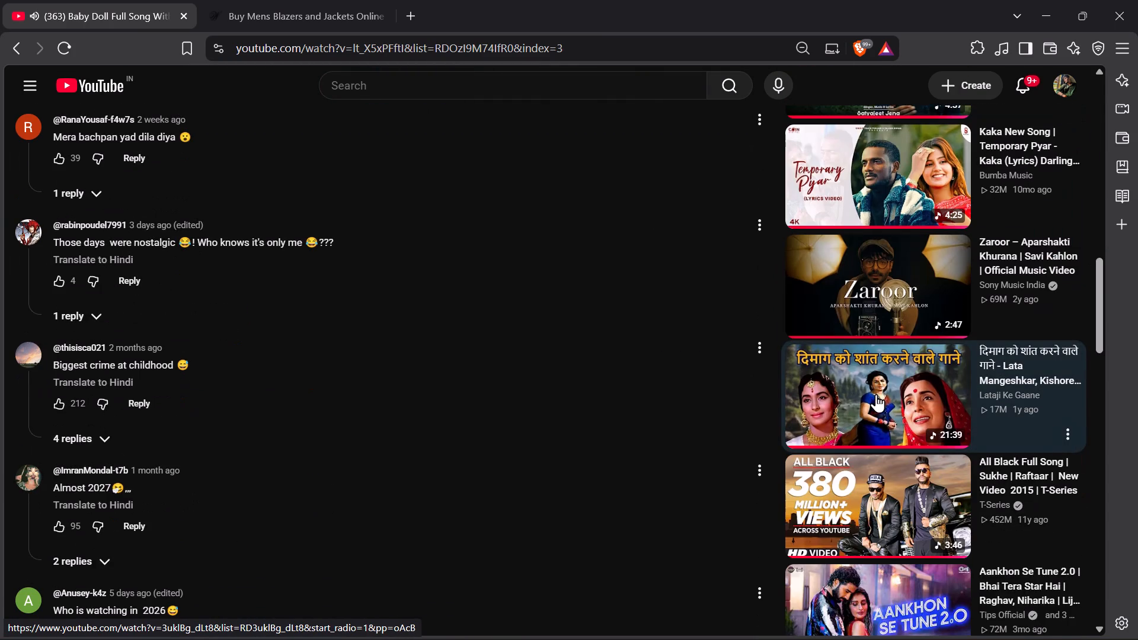
pyautogui.scroll(-1, 876, 394)
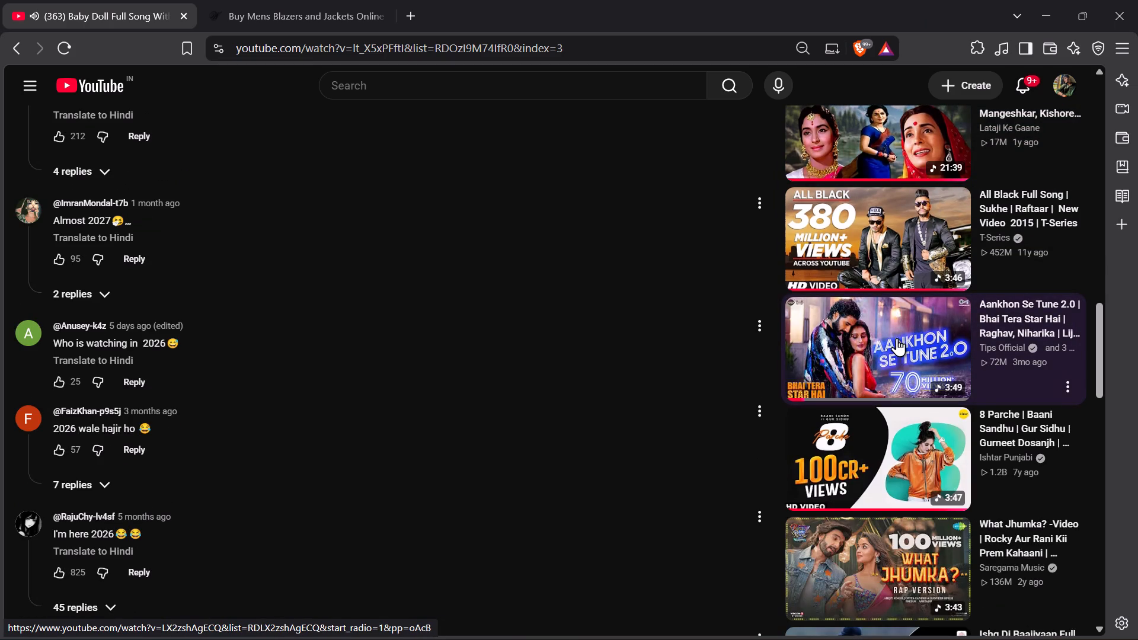
pyautogui.scroll(-1, 915, 452)
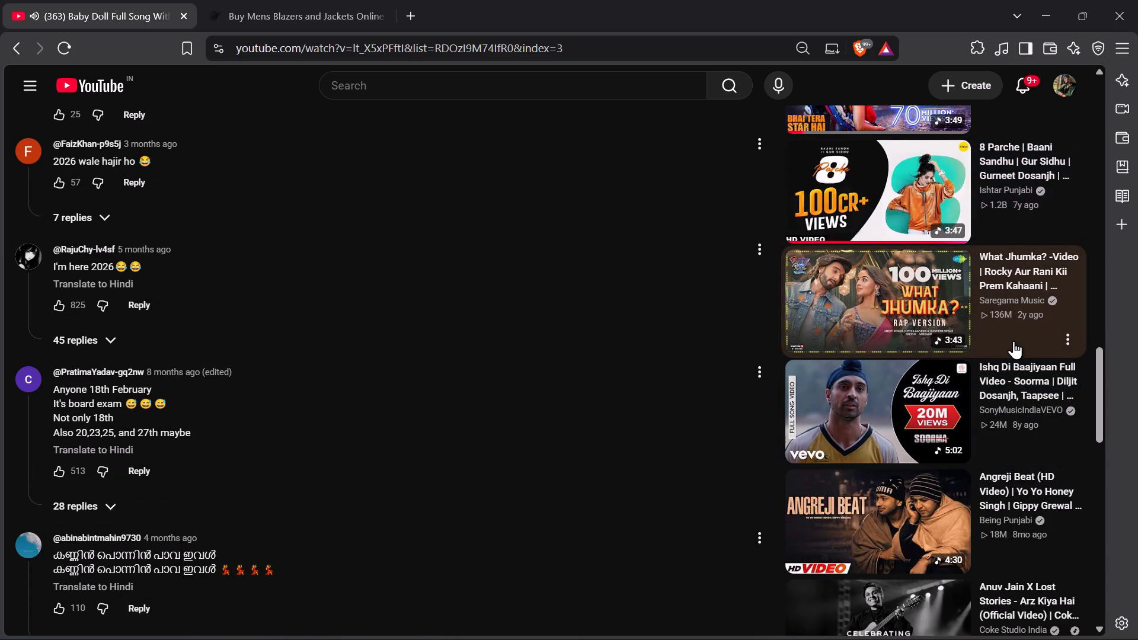
pyautogui.scroll(-1, 912, 423)
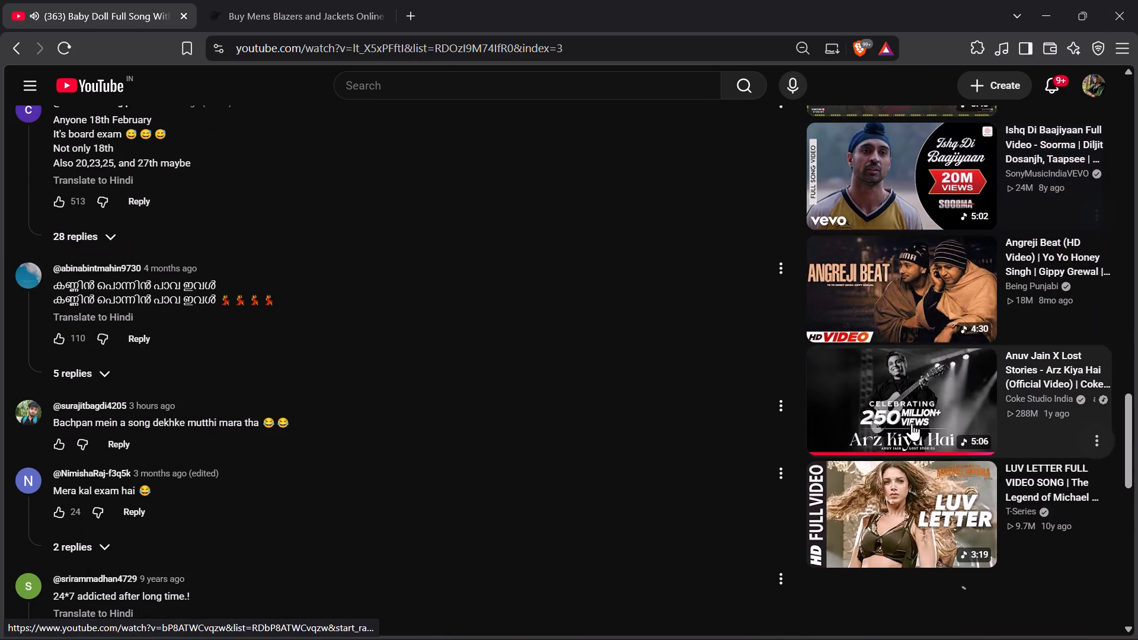
pyautogui.scroll(-1, 912, 423)
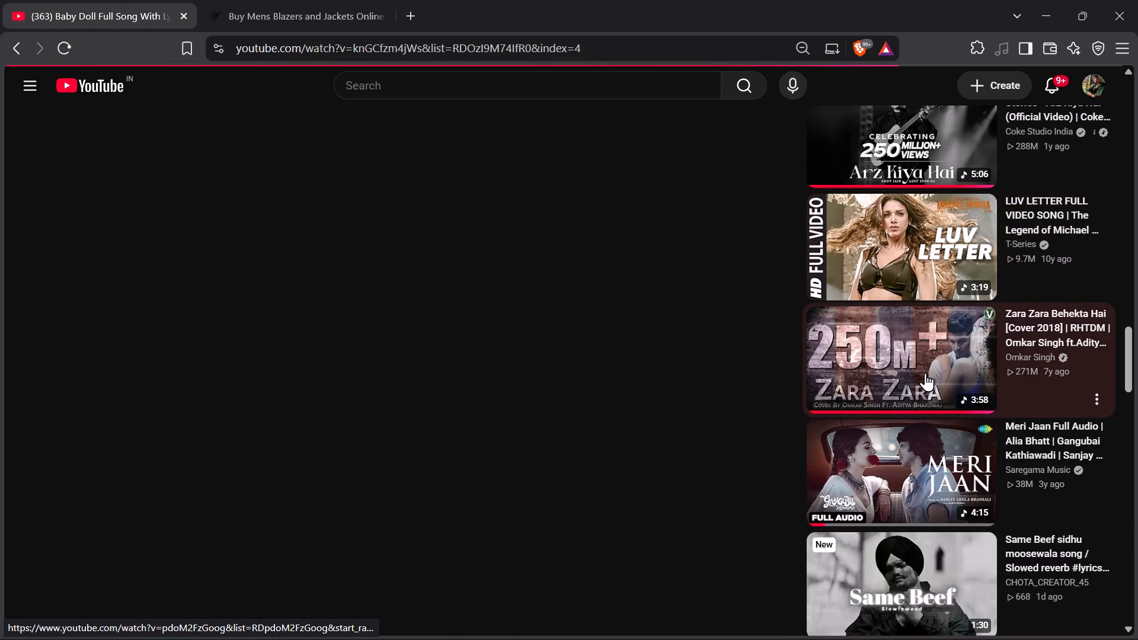
pyautogui.scroll(-1, 926, 379)
pyautogui.scroll(-1, 929, 428)
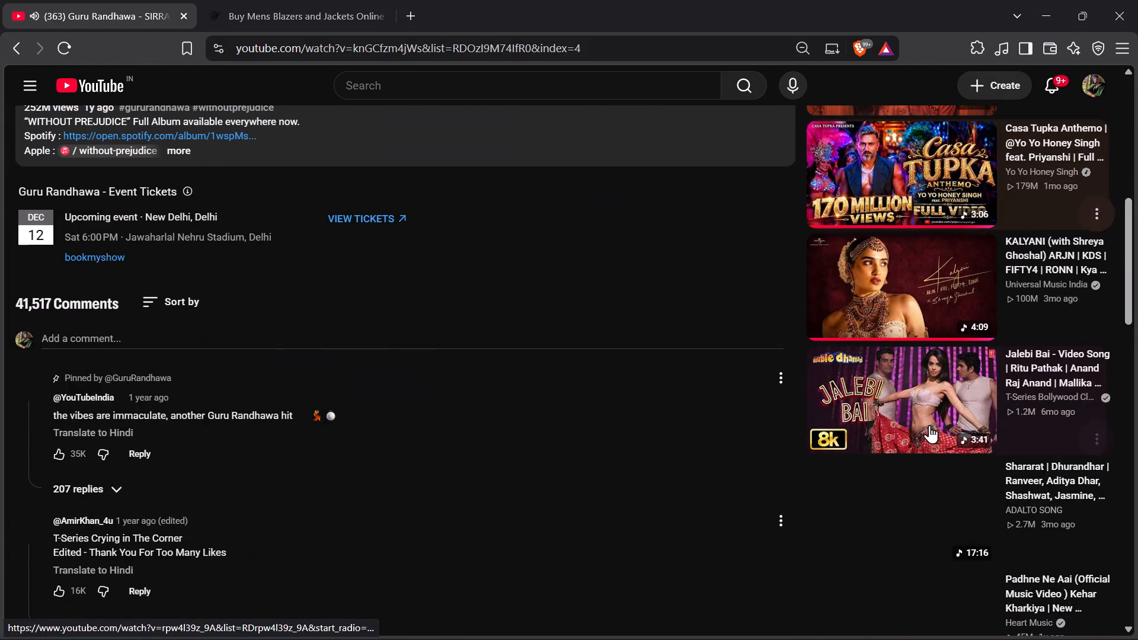
pyautogui.scroll(2, 663, 274)
# Pause the current video, search YouTube for "pehli baar hai ji", and play the Pehli Baar full video from Dhadak.
pyautogui.click(650, 261)
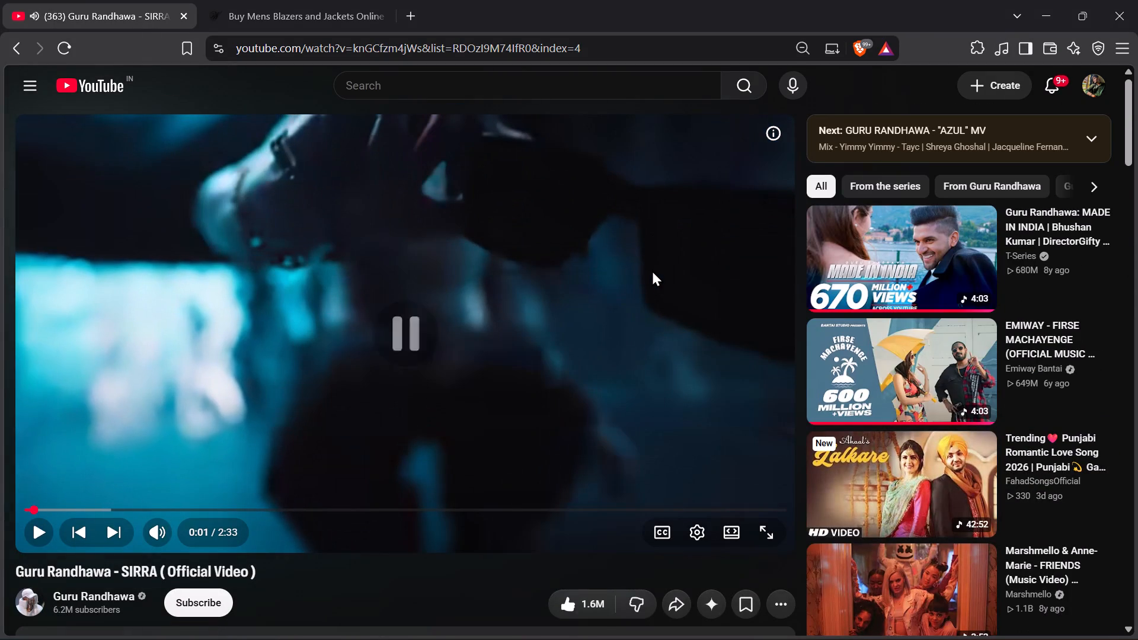
pyautogui.click(677, 87)
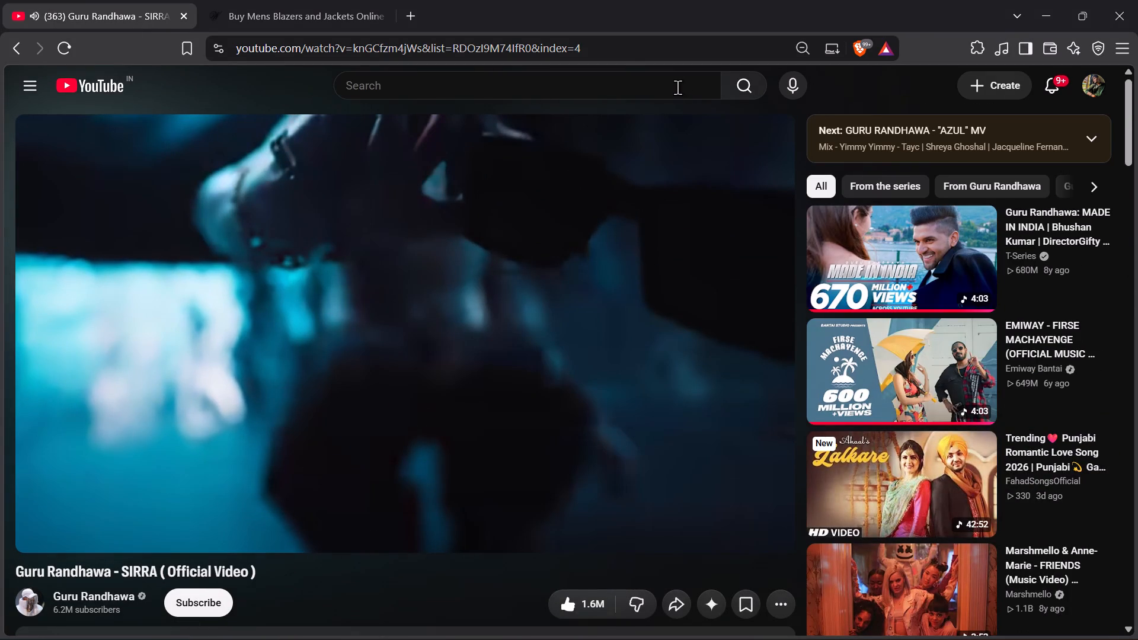
pyautogui.write('phele')
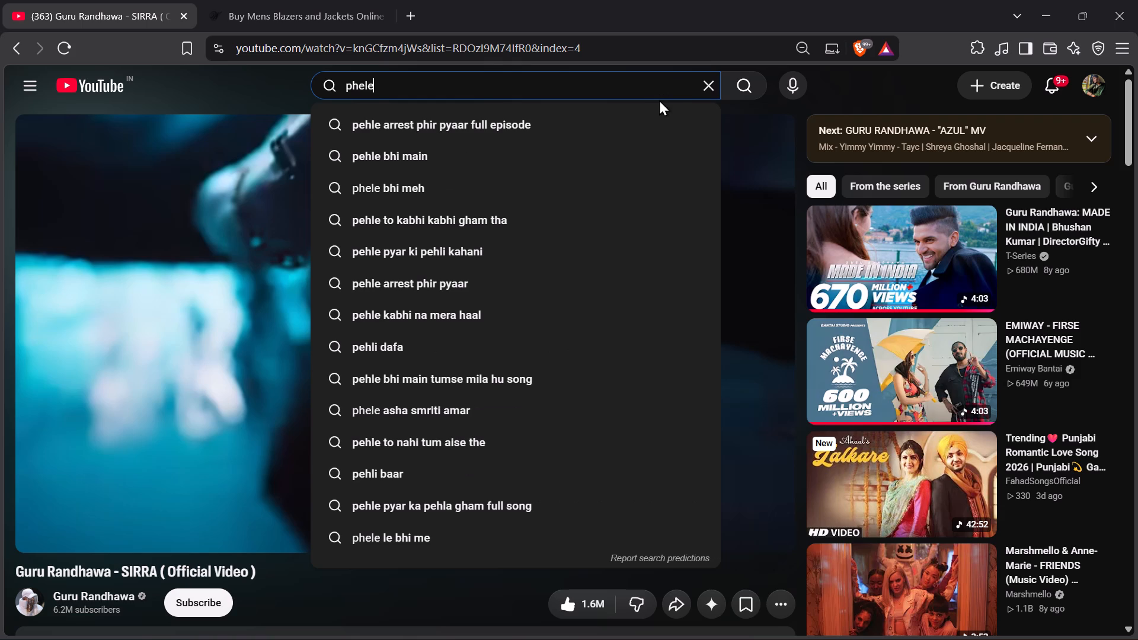
pyautogui.press('space')
pyautogui.write('bar')
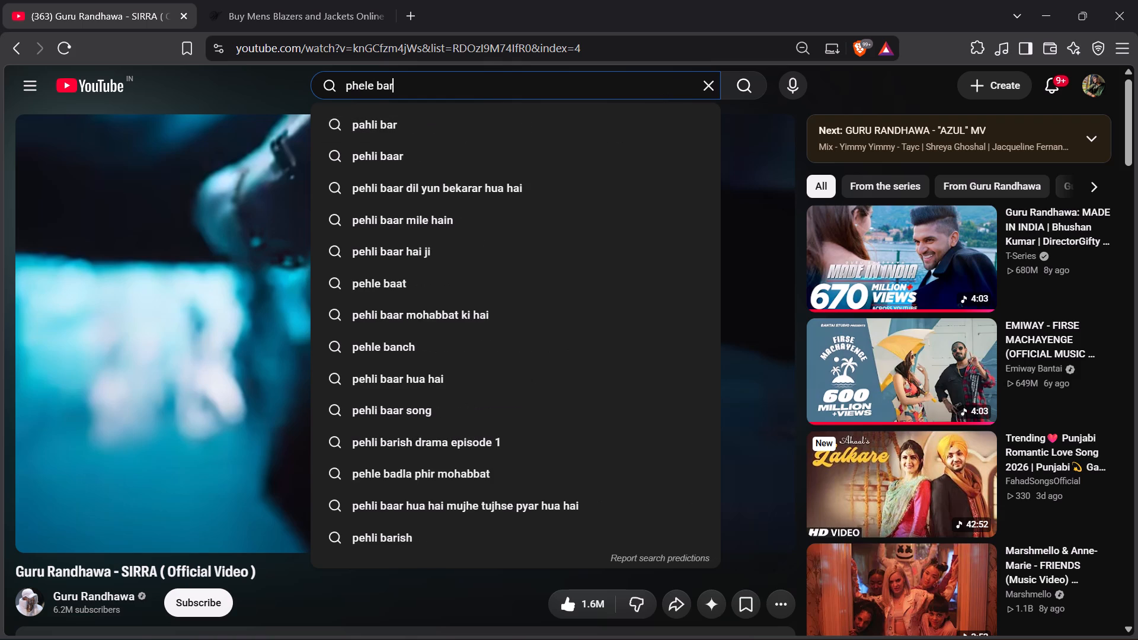
pyautogui.press('space')
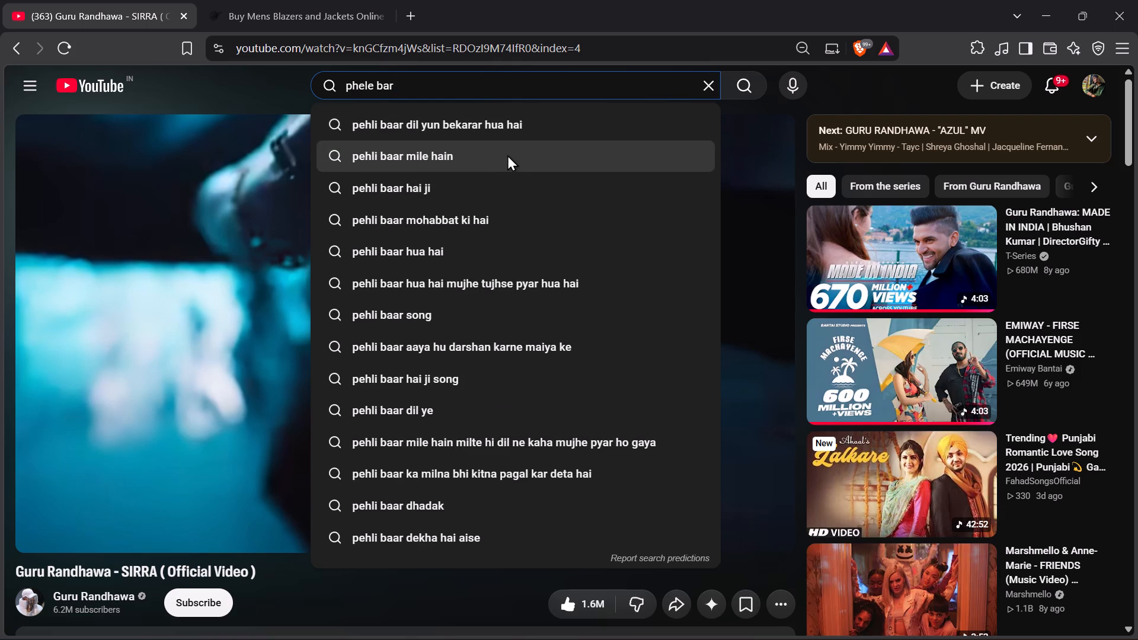
pyautogui.click(503, 172)
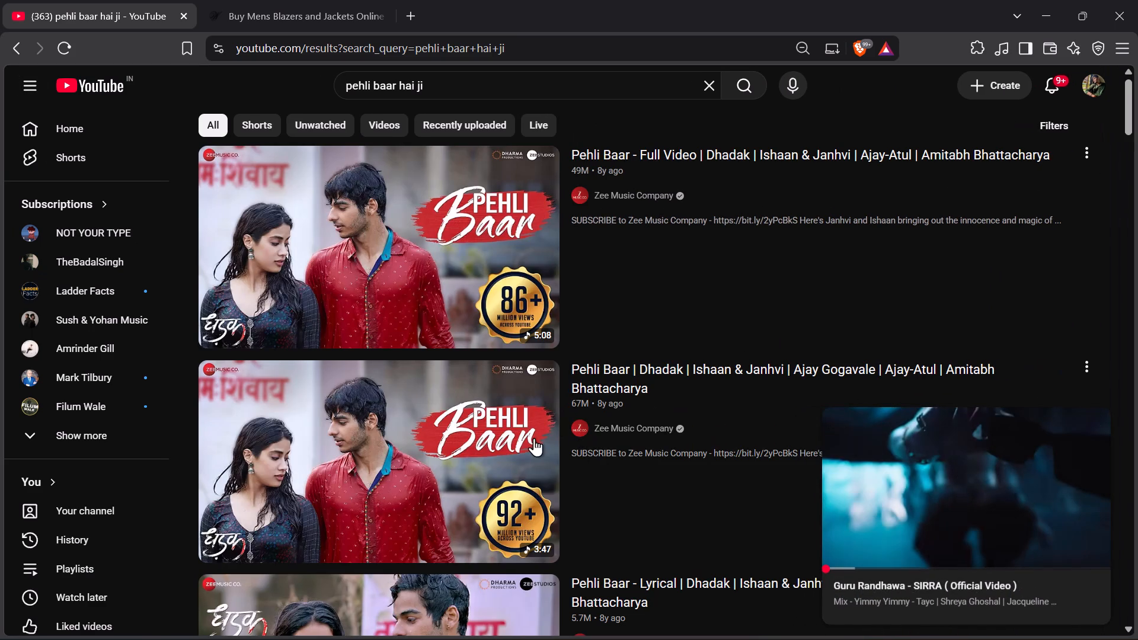
pyautogui.click(440, 300)
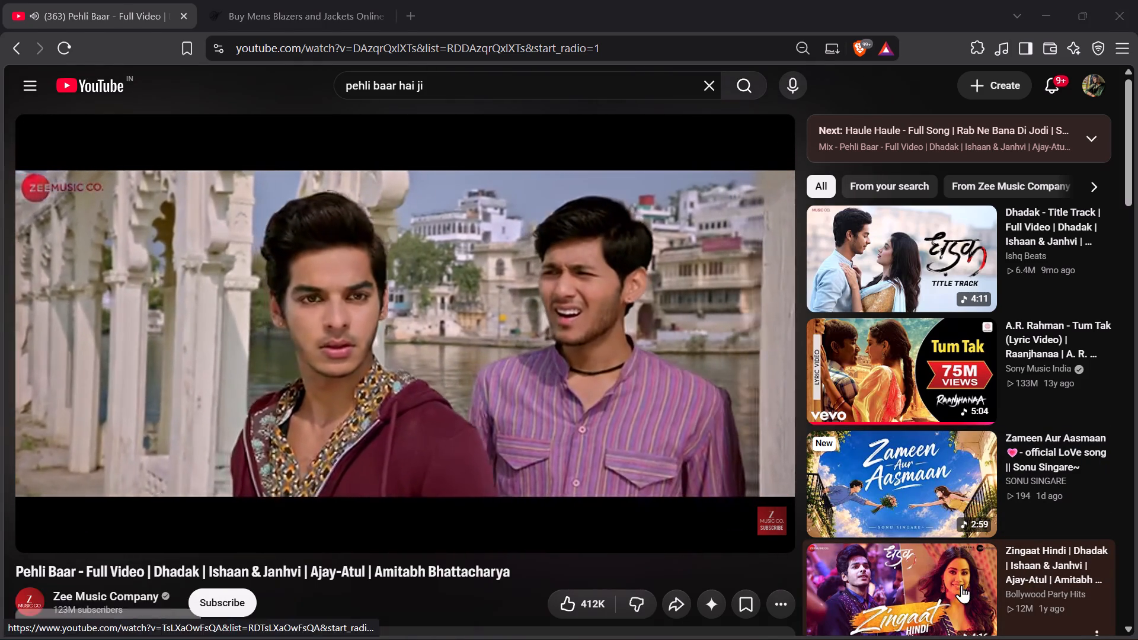
# Adjust the headphone volume to 80%.
pyautogui.scroll(1, 1009, 629)
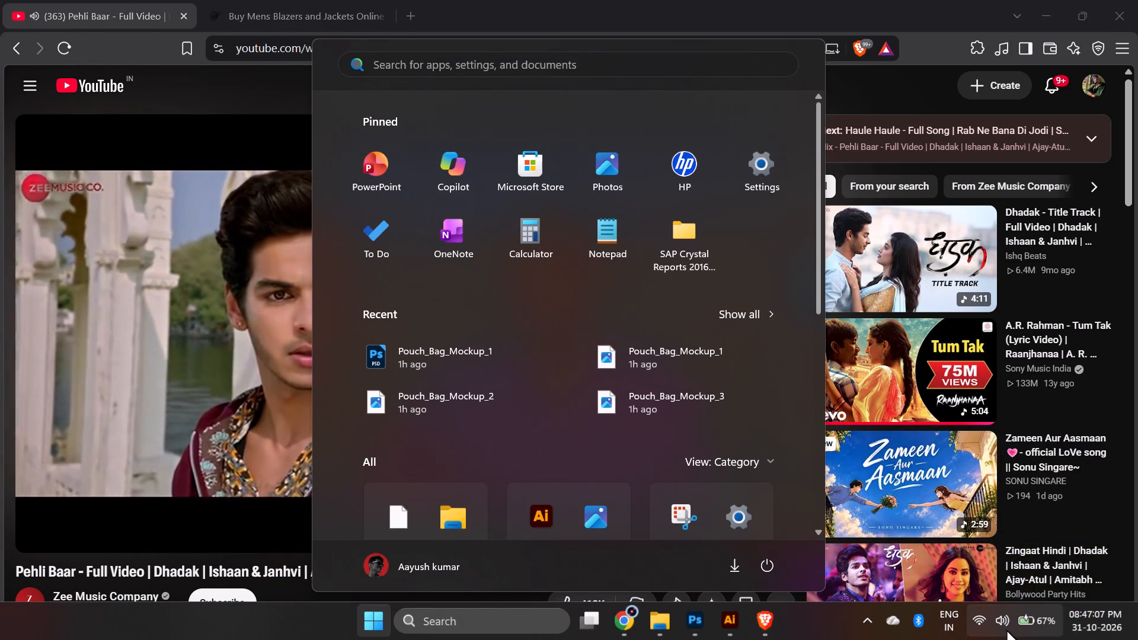
pyautogui.scroll(2, 1004, 629)
pyautogui.scroll(-1, 1004, 629)
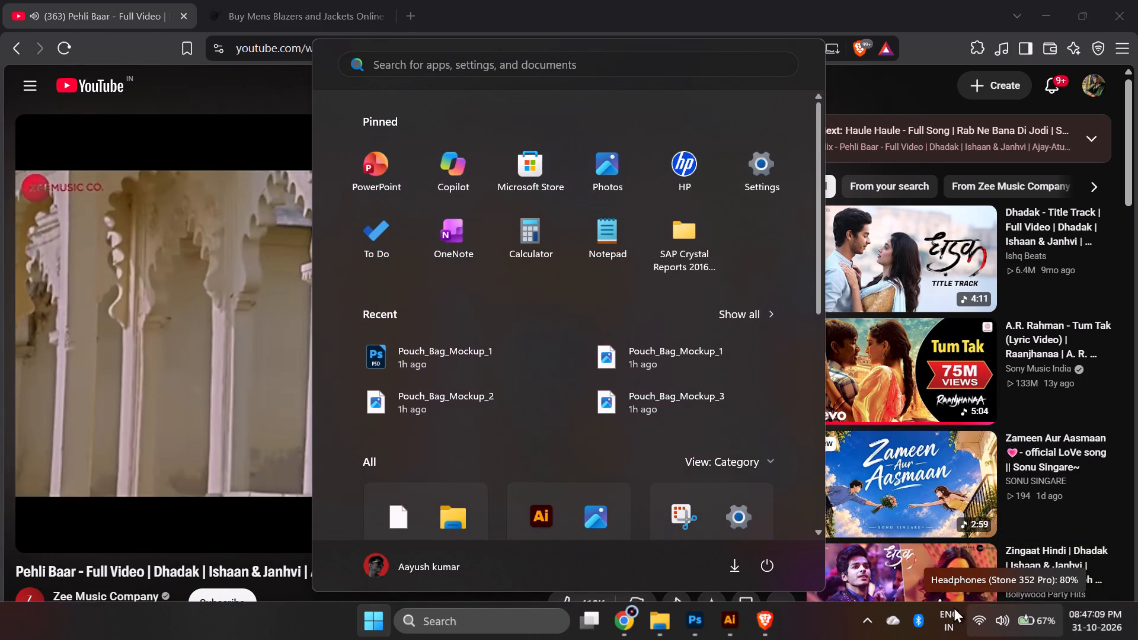
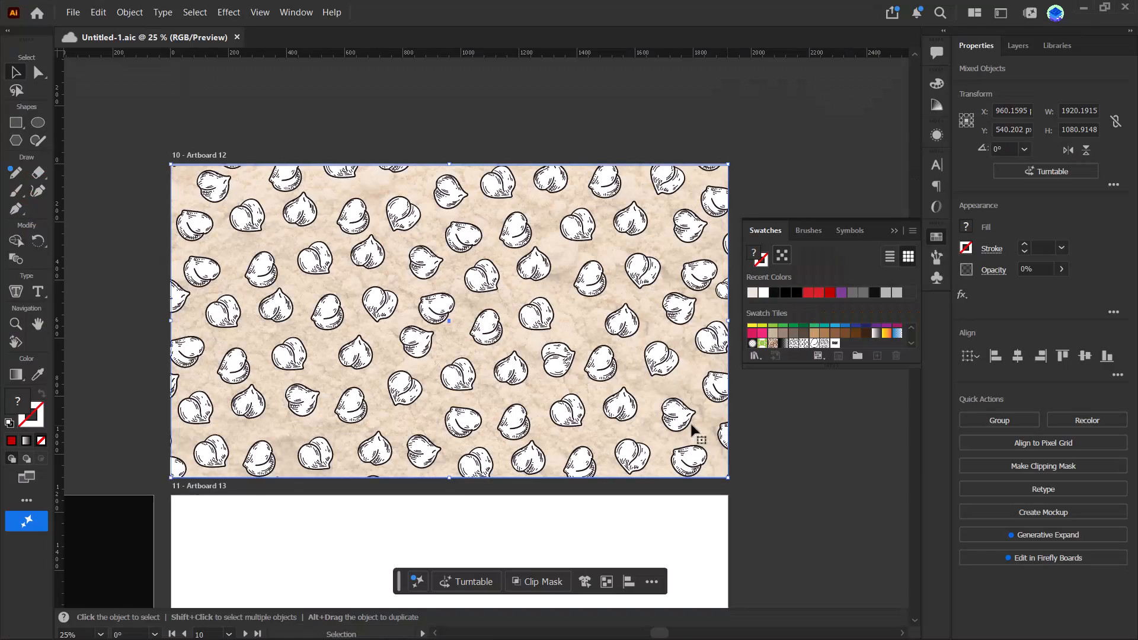
# Switch to Photoshop and align the pale rectangle with the Asset 4@10x layer, centred horizontally and flush with its bottom edge.
pyautogui.press('space')
pyautogui.press('space')
pyautogui.press('space')
pyautogui.press('space')
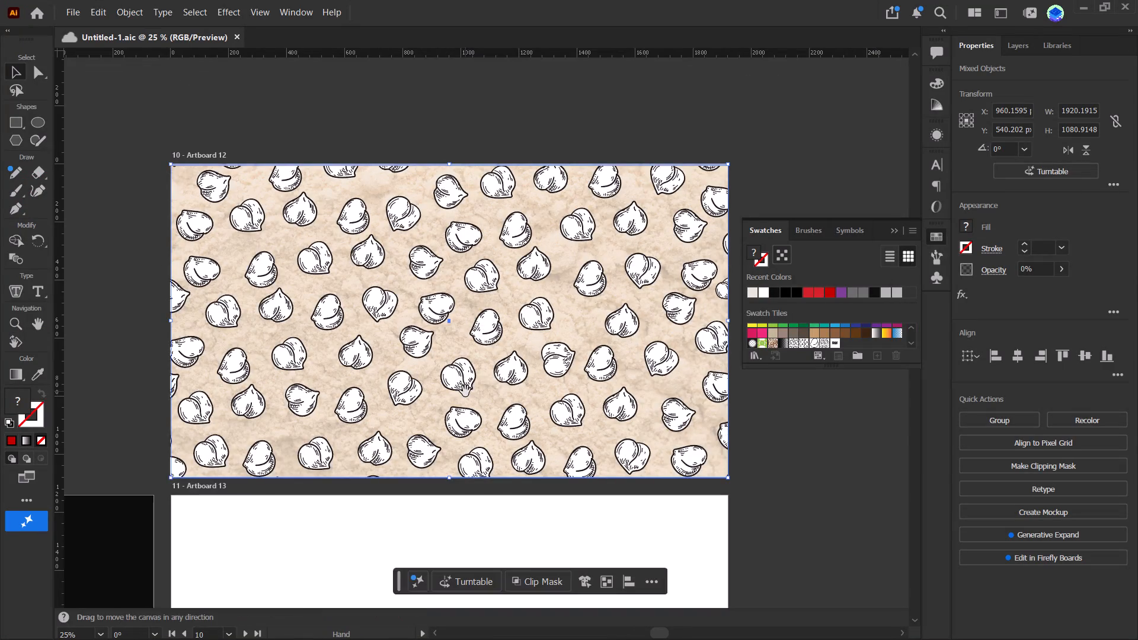
pyautogui.moveTo(465, 391); pyautogui.dragTo(484, 377)
pyautogui.hotkey('alt', 'Tab')
pyautogui.hotkey('alt', 'Tab')
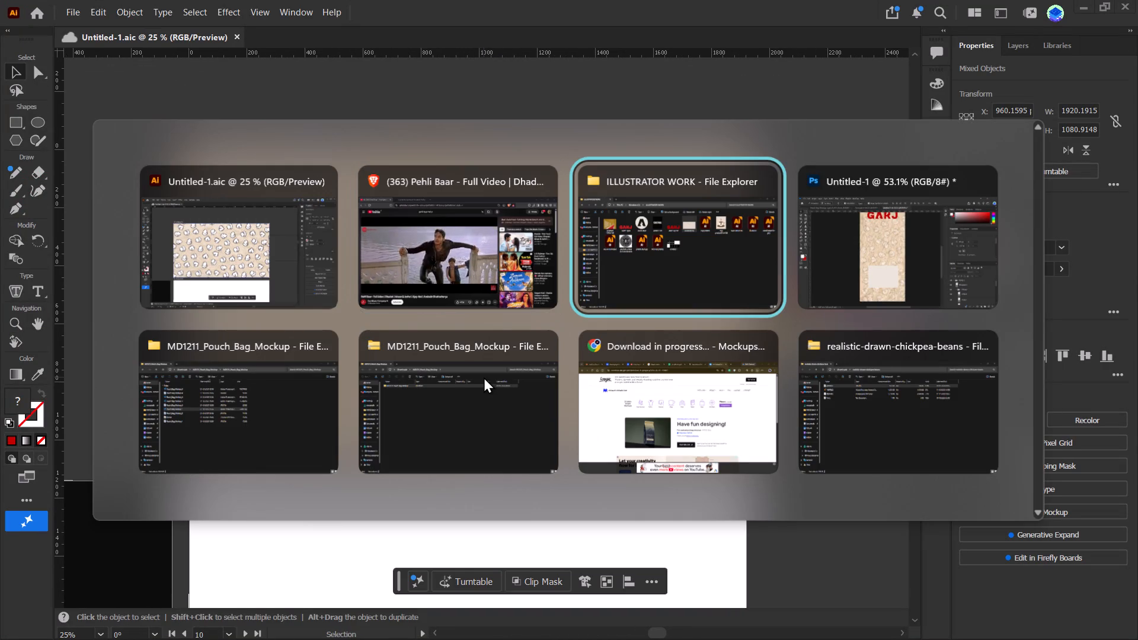
pyautogui.hotkey('alt', 'Tab')
pyautogui.press('space')
pyautogui.press('space')
pyautogui.press('space')
pyautogui.press('space')
pyautogui.press('space')
pyautogui.press('space')
pyautogui.press('space')
pyautogui.press('space')
pyautogui.press('space')
pyautogui.press('space')
pyautogui.press('space')
pyautogui.press('space')
pyautogui.press('space')
pyautogui.moveTo(557, 384); pyautogui.dragTo(542, 362)
pyautogui.click(477, 436)
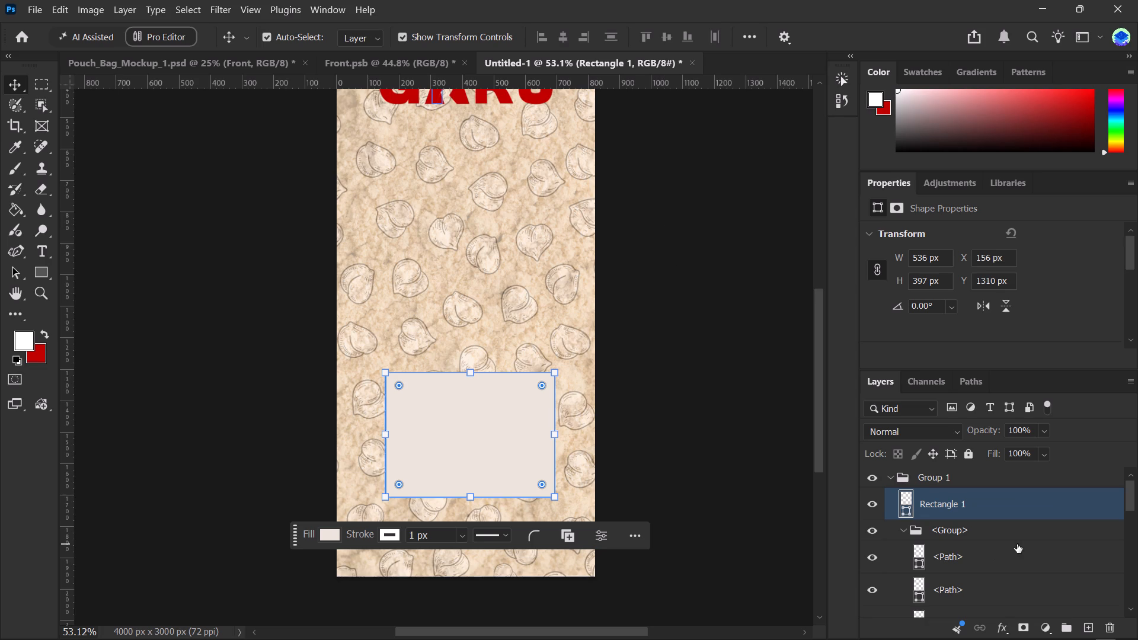
pyautogui.scroll(-18, 1014, 535)
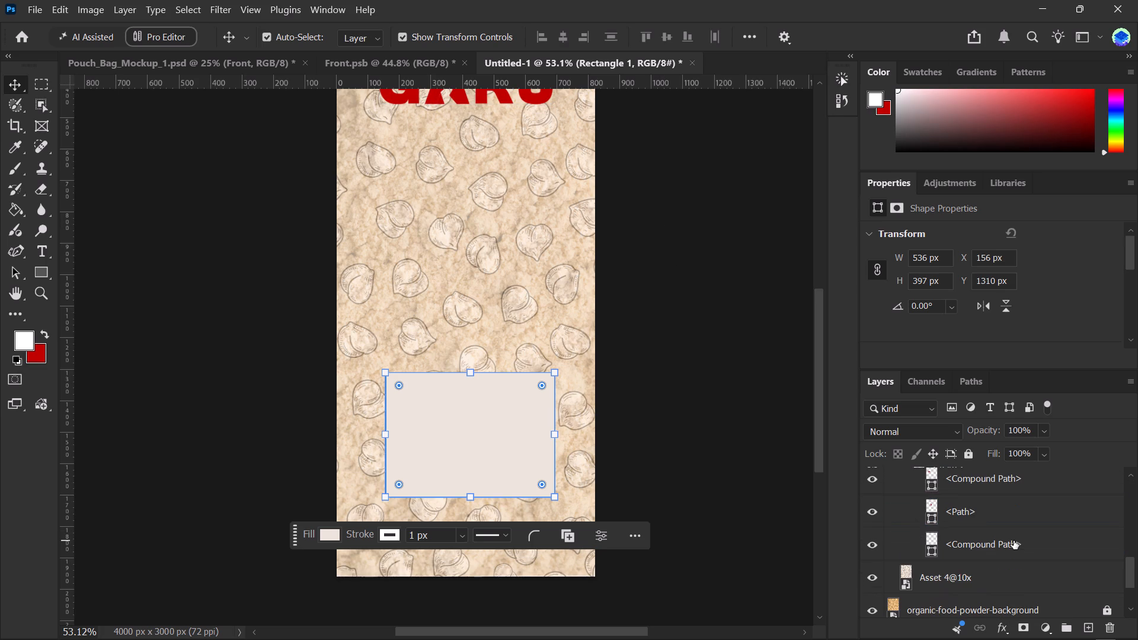
pyautogui.keyDown('ctrl'); pyautogui.click(1015, 566); pyautogui.keyUp('ctrl')
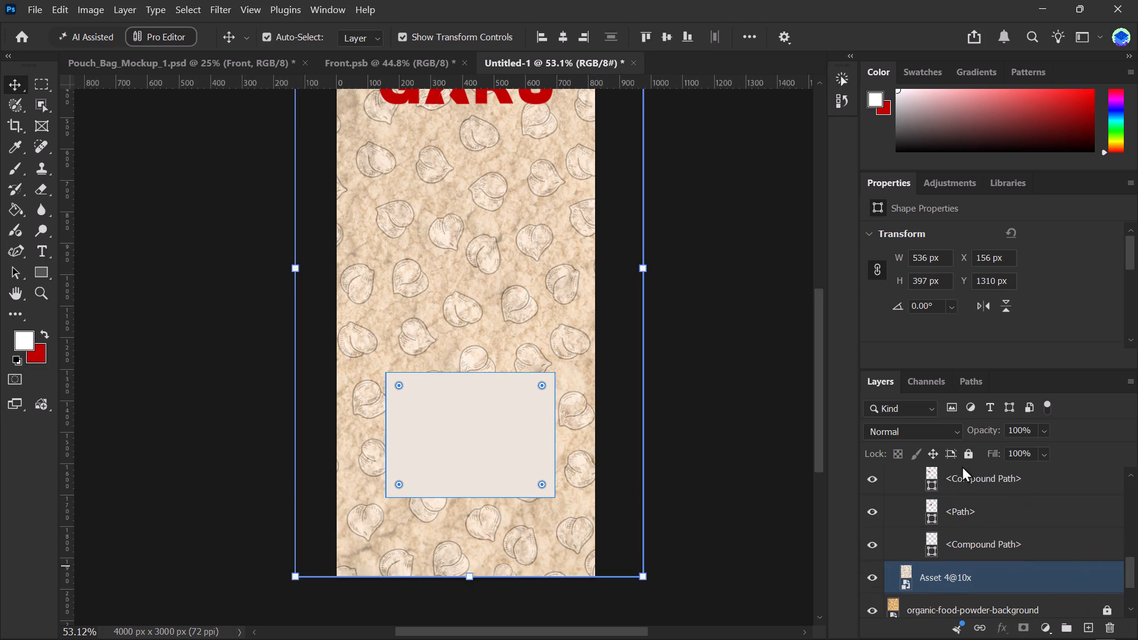
pyautogui.click(558, 32)
pyautogui.click(670, 37)
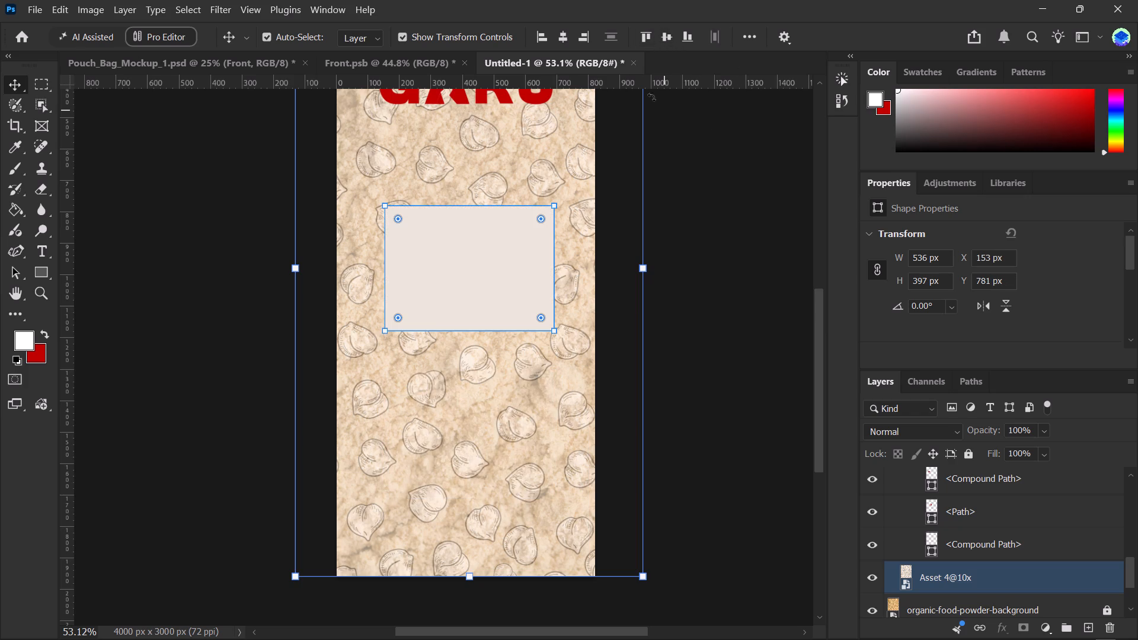
pyautogui.click(686, 36)
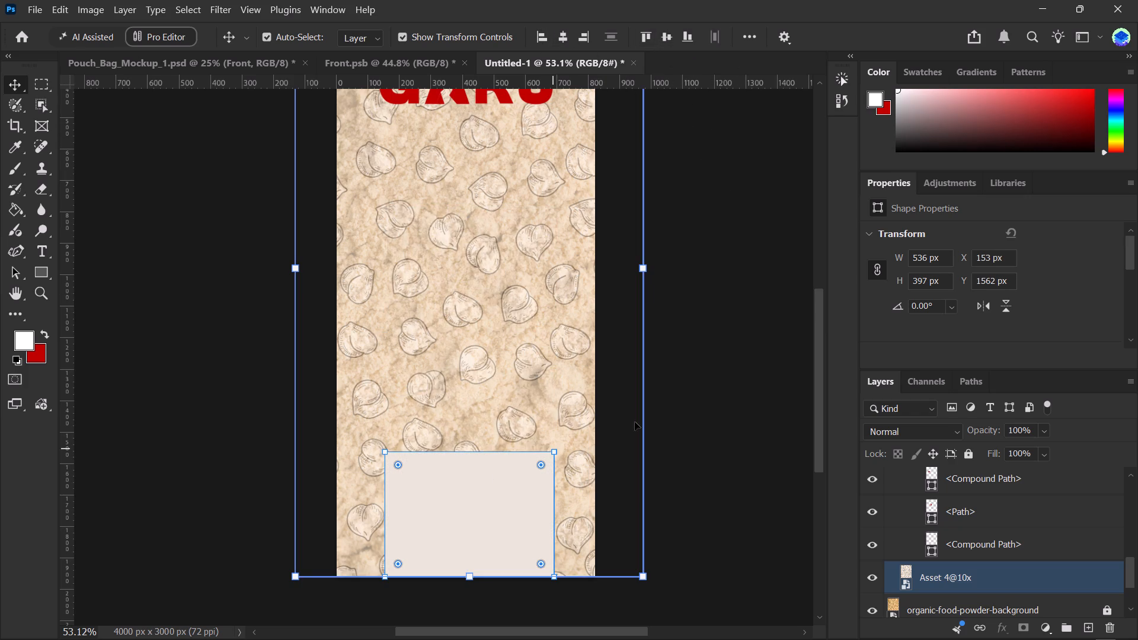
pyautogui.click(707, 411)
# Scale the pale rectangle proportionally to about 827 × 613 px and shift it about 12 px left to cover the pouch's full width.
pyautogui.click(511, 482)
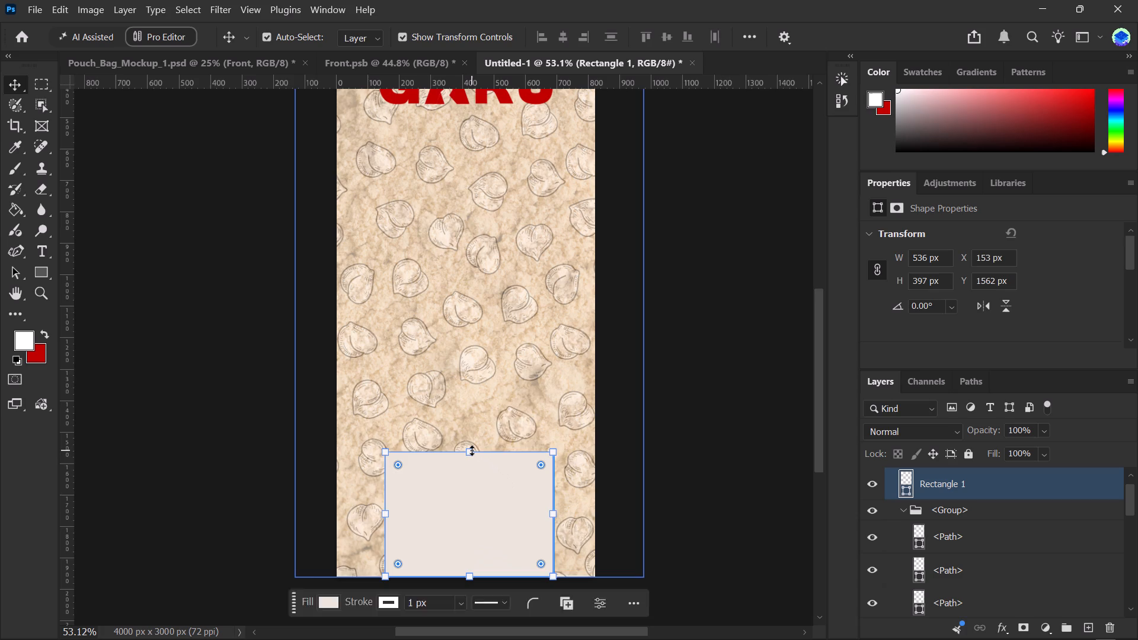
pyautogui.moveTo(472, 450); pyautogui.dragTo(468, 382)
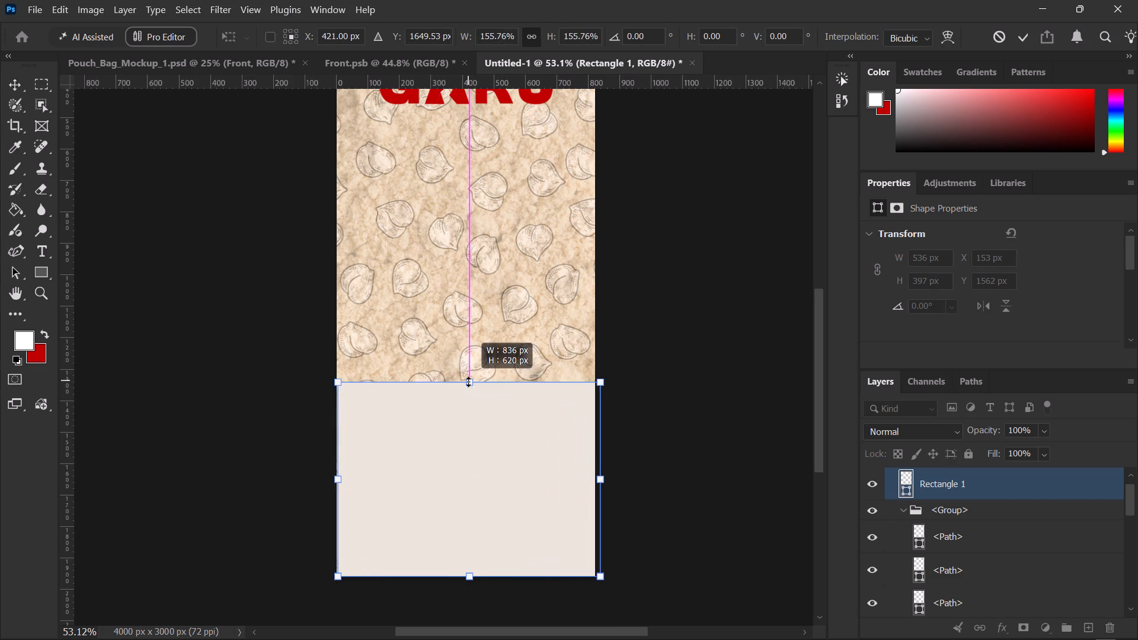
pyautogui.moveTo(468, 382); pyautogui.dragTo(474, 377)
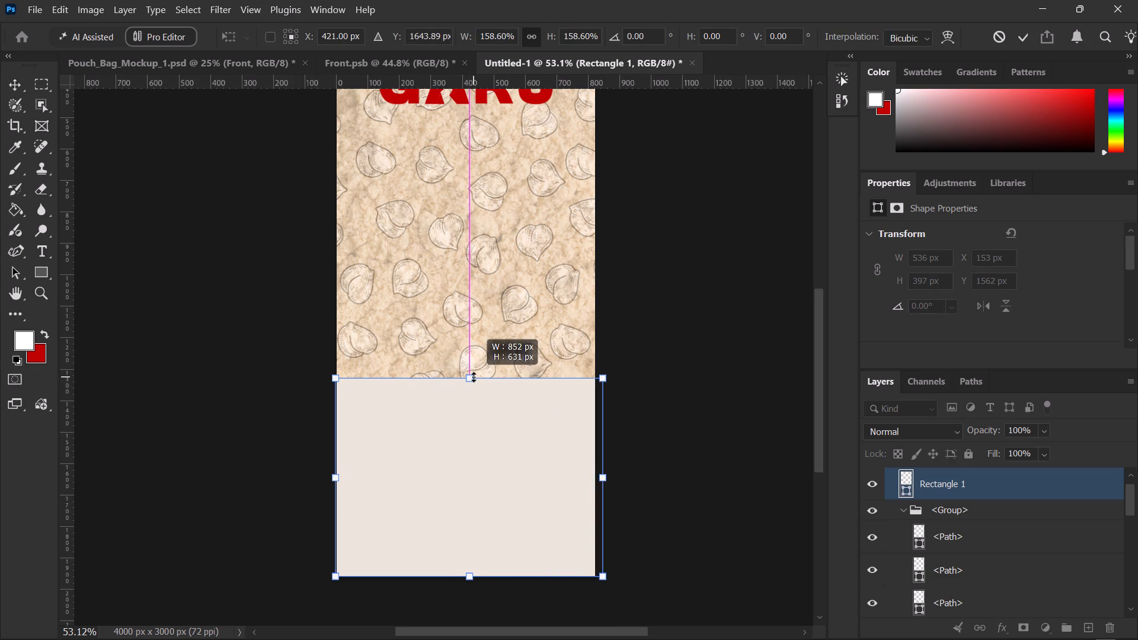
pyautogui.moveTo(474, 377); pyautogui.dragTo(474, 385)
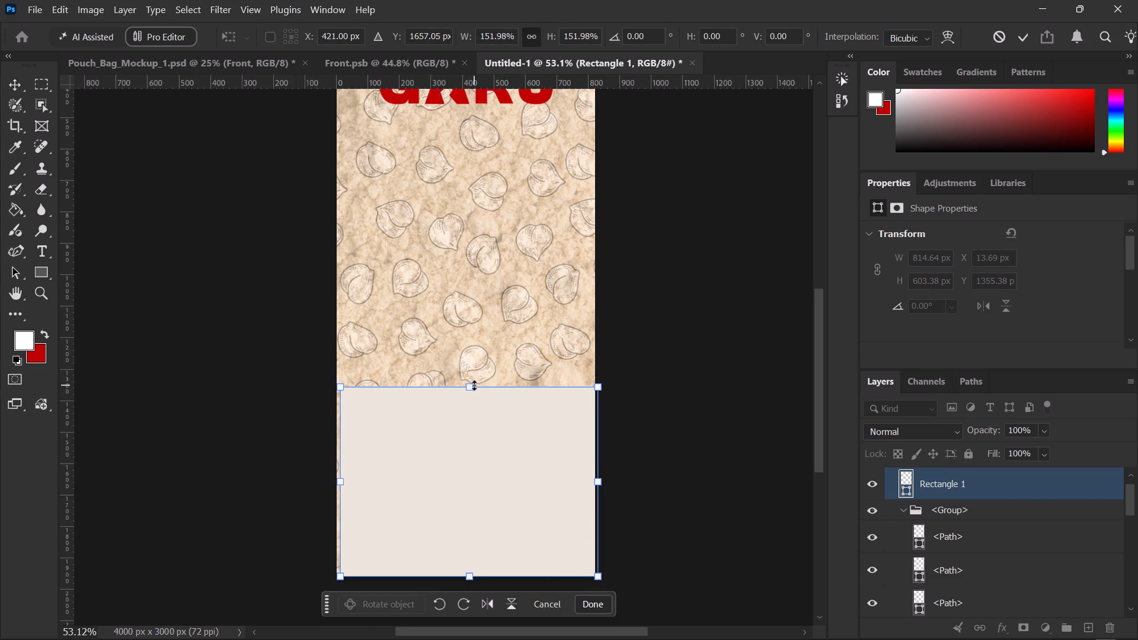
pyautogui.click(474, 385)
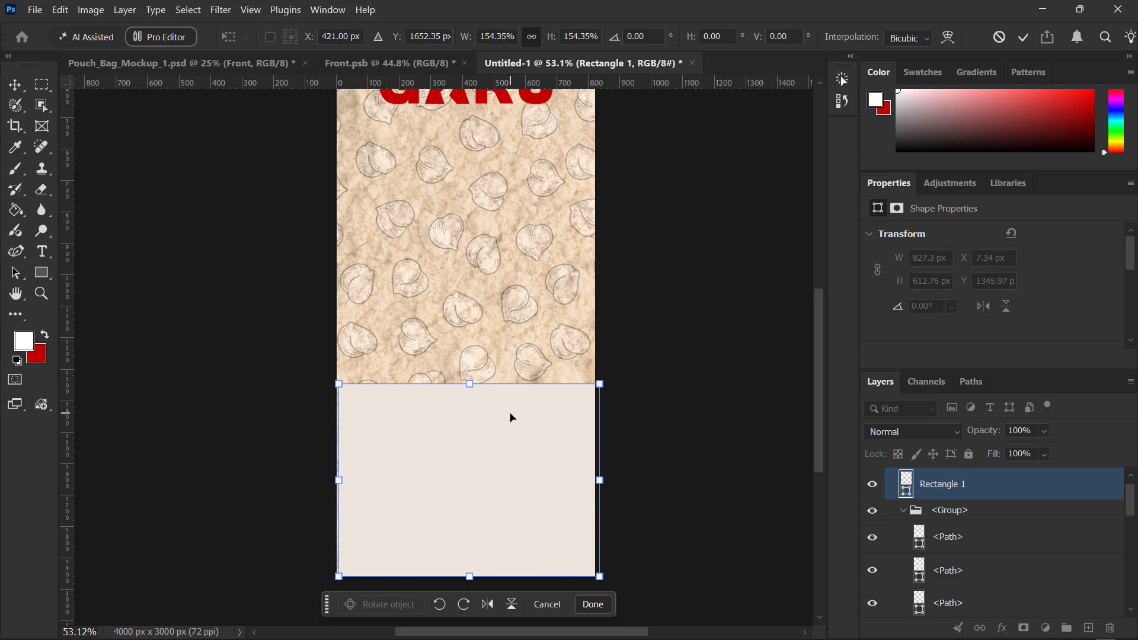
pyautogui.click(510, 414)
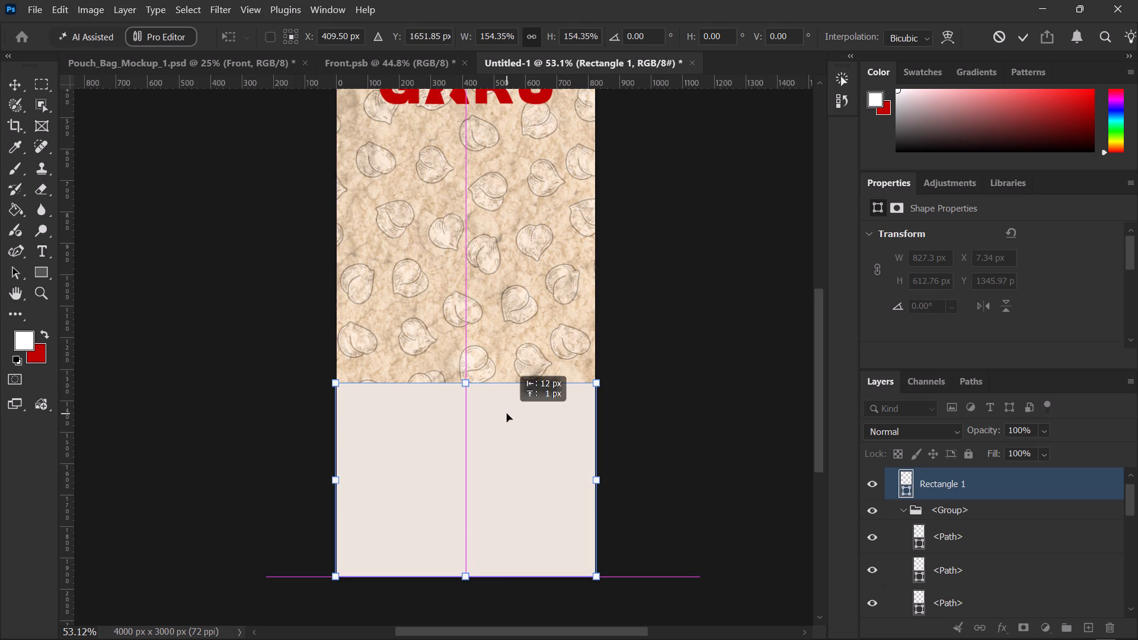
pyautogui.click(631, 395)
pyautogui.click(581, 604)
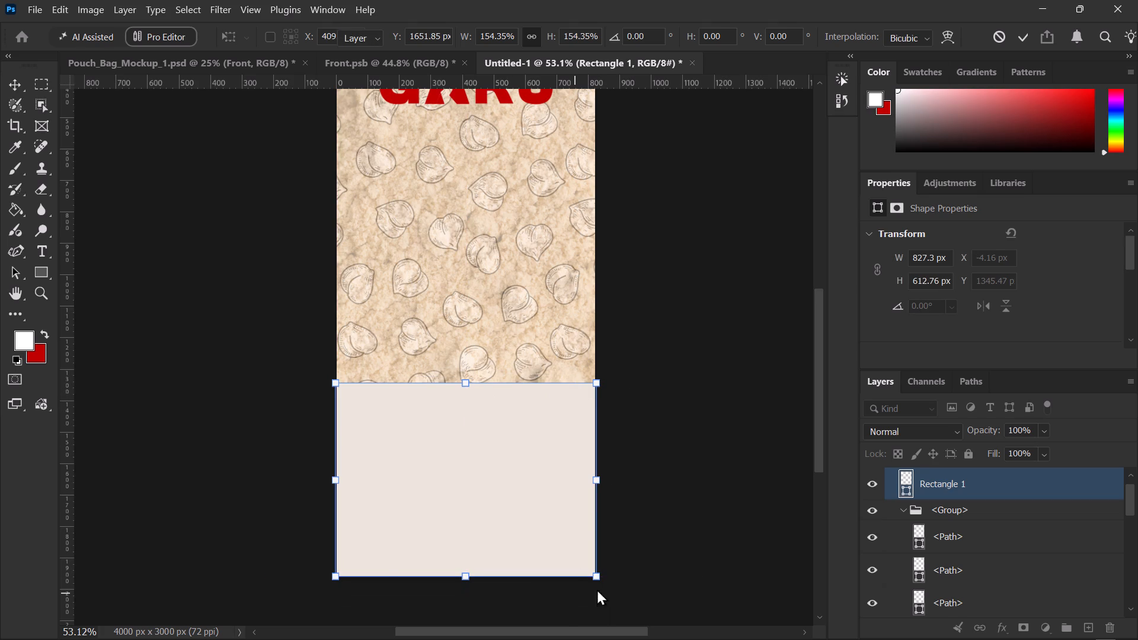
pyautogui.click(689, 483)
# Examine the whole pouch front layout, with the GARJ wordmark, chickpea background and pale lower panel.
pyautogui.keyDown('alt'); pyautogui.scroll(-3, 581, 399); pyautogui.keyUp('alt')
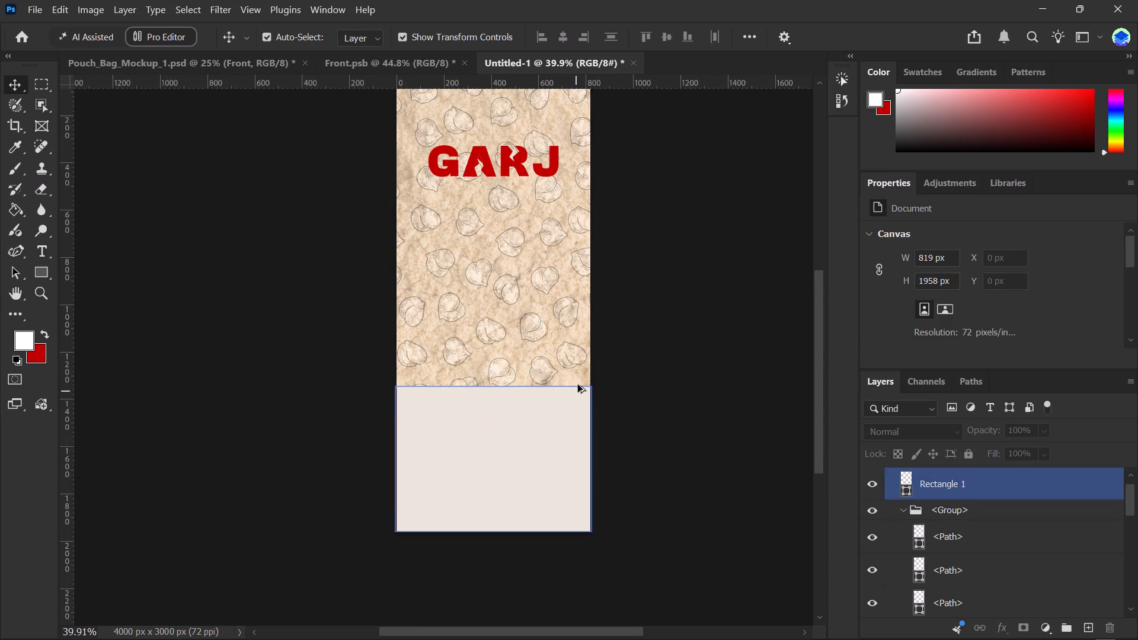
pyautogui.press('space')
pyautogui.press('space')
pyautogui.press('space')
pyautogui.press('space')
pyautogui.press('space')
pyautogui.press('space')
pyautogui.press('space')
pyautogui.press('space')
pyautogui.press('space')
pyautogui.press('space')
pyautogui.press('space')
pyautogui.press('space')
pyautogui.press('space')
pyautogui.press('space')
pyautogui.press('space')
pyautogui.press('space')
pyautogui.press('space')
pyautogui.press('space')
pyautogui.press('space')
pyautogui.press('space')
pyautogui.moveTo(565, 378); pyautogui.dragTo(561, 417)
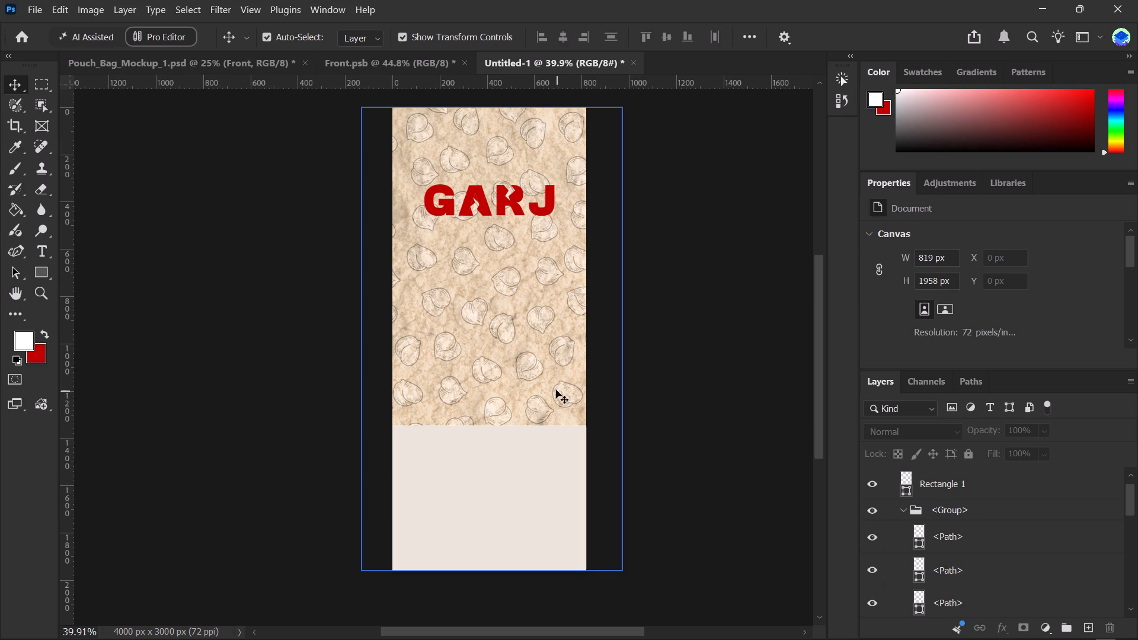
pyautogui.press('space')
pyautogui.press('space')
pyautogui.press('space')
pyautogui.press('space')
pyautogui.press('space')
pyautogui.press('space')
pyautogui.press('space')
pyautogui.press('space')
pyautogui.press('space')
pyautogui.press('space')
pyautogui.press('space')
pyautogui.press('space')
pyautogui.press('space')
pyautogui.press('space')
pyautogui.press('space')
pyautogui.press('space')
pyautogui.press('space')
pyautogui.press('space')
pyautogui.press('space')
pyautogui.press('space')
pyautogui.moveTo(556, 390); pyautogui.dragTo(545, 418)
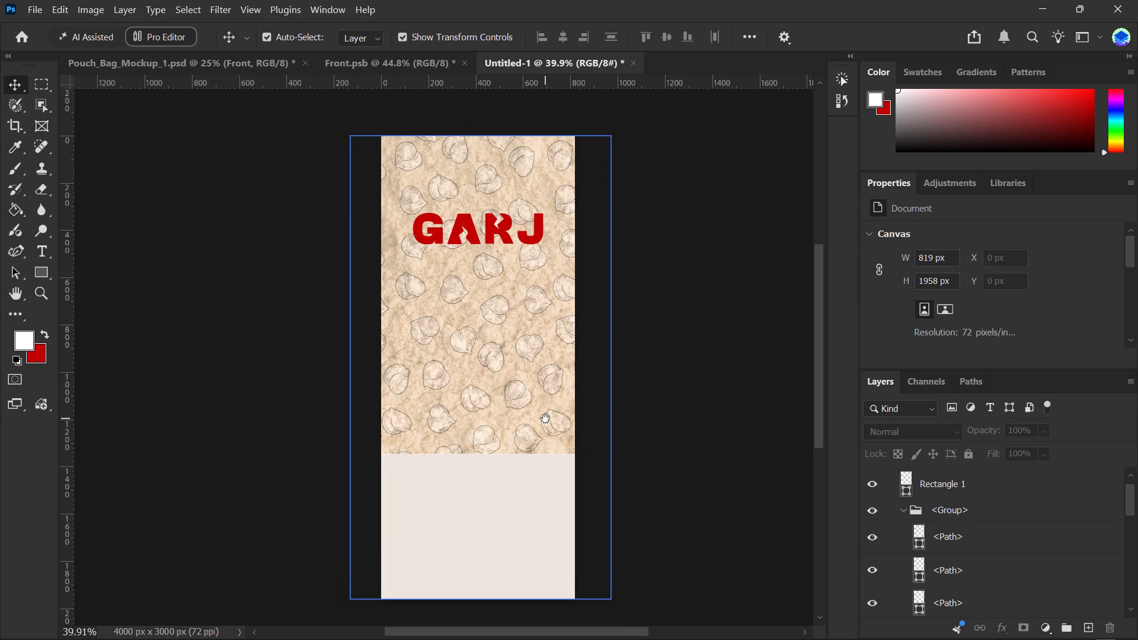
pyautogui.moveTo(545, 418); pyautogui.dragTo(571, 383)
pyautogui.press('z')
pyautogui.press('space')
pyautogui.press('space')
pyautogui.press('space')
pyautogui.press('space')
pyautogui.press('space')
pyautogui.press('space')
pyautogui.moveTo(560, 391); pyautogui.dragTo(539, 386)
# Switch to Illustrator and look through the GARJ brand guideline artboards, covering colours, colour rationale, typography, logo variations and imagery.
pyautogui.hotkey('alt', 'Tab')
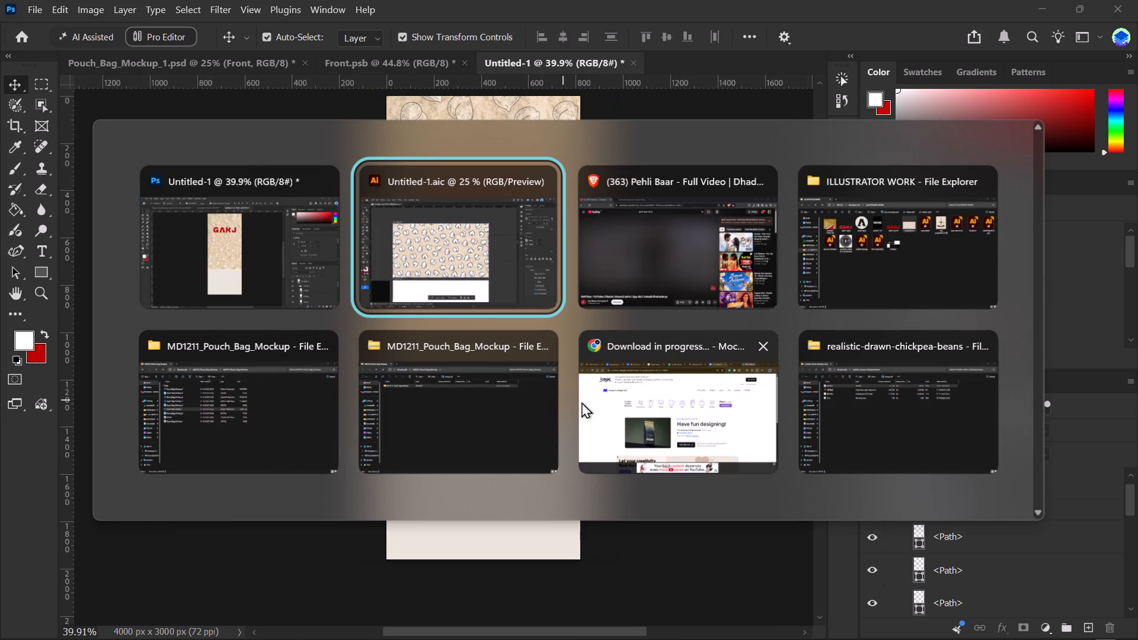
pyautogui.press('space')
pyautogui.press('space')
pyautogui.press('space')
pyautogui.press('space')
pyautogui.press('space')
pyautogui.press('space')
pyautogui.press('space')
pyautogui.press('space')
pyautogui.press('space')
pyautogui.press('space')
pyautogui.press('space')
pyautogui.press('space')
pyautogui.press('space')
pyautogui.press('space')
pyautogui.press('space')
pyautogui.press('space')
pyautogui.press('space')
pyautogui.press('space')
pyautogui.press('space')
pyautogui.press('space')
pyautogui.moveTo(453, 436); pyautogui.dragTo(699, 199)
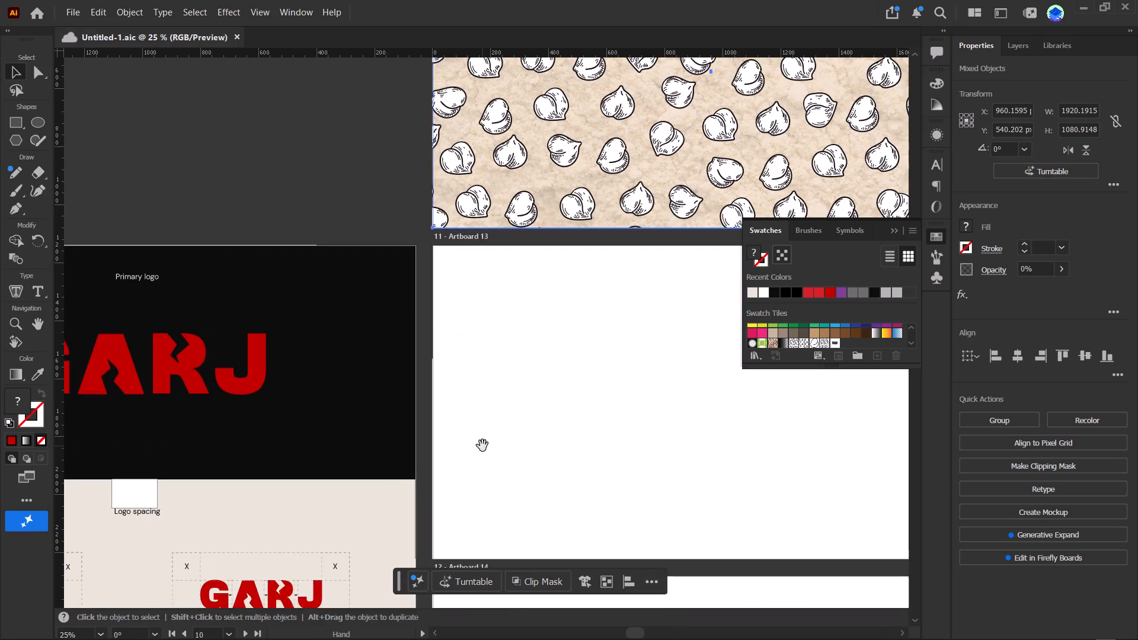
pyautogui.moveTo(485, 442); pyautogui.dragTo(651, 187)
pyautogui.moveTo(477, 349); pyautogui.dragTo(628, 158)
pyautogui.moveTo(510, 315); pyautogui.dragTo(574, 54)
pyautogui.moveTo(542, 242); pyautogui.dragTo(484, 39)
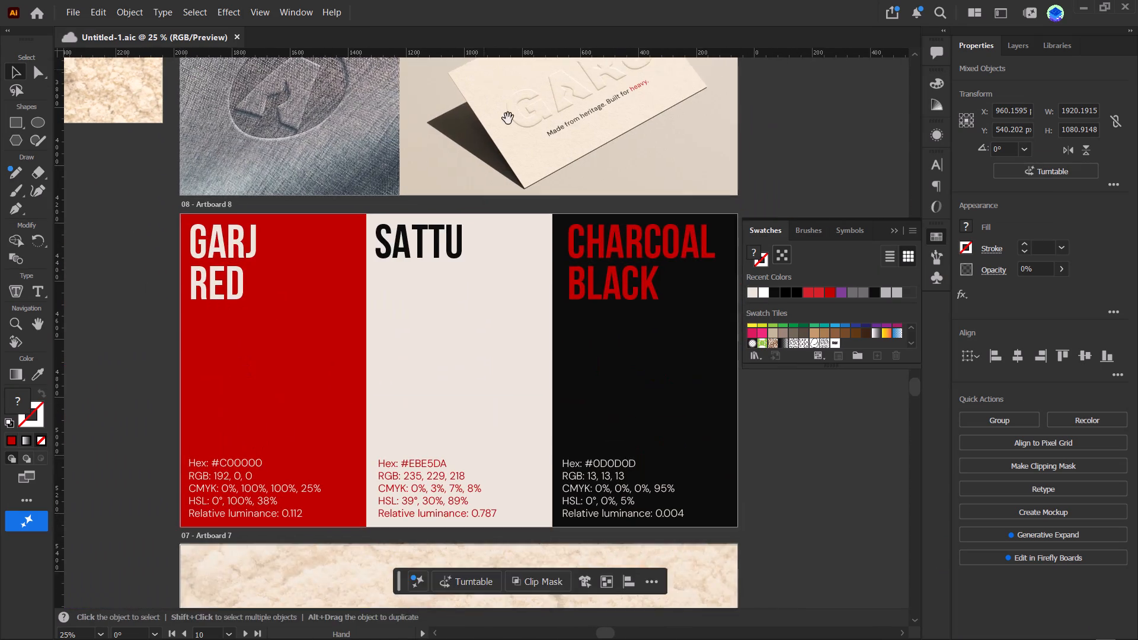
pyautogui.moveTo(552, 233); pyautogui.dragTo(575, 0)
pyautogui.moveTo(539, 303); pyautogui.dragTo(578, 102)
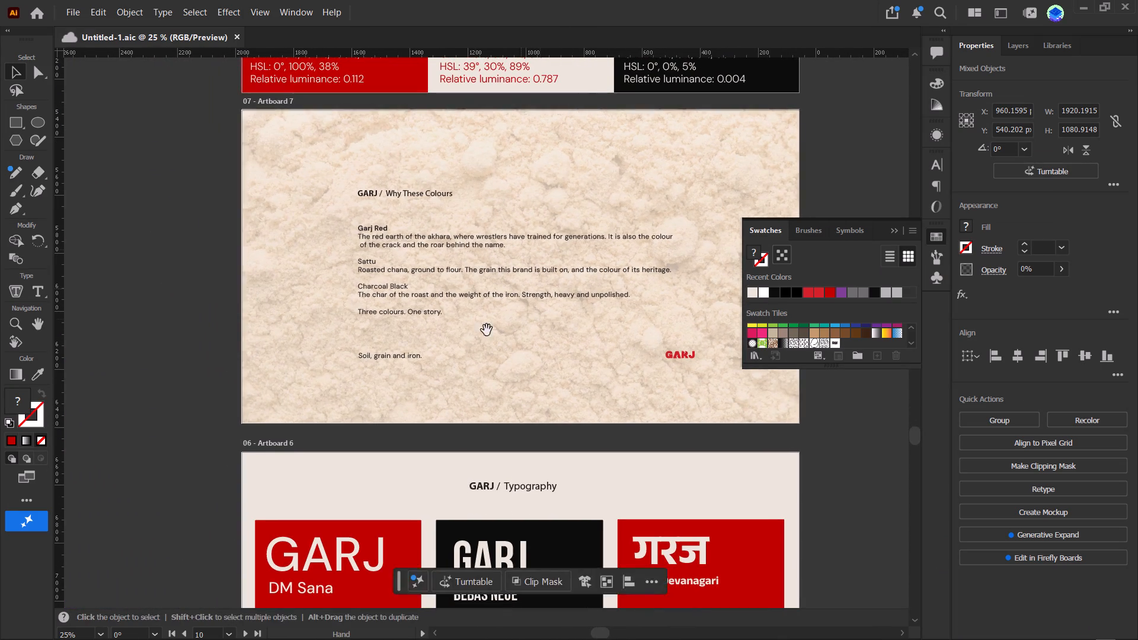
pyautogui.moveTo(473, 343); pyautogui.dragTo(479, 329)
pyautogui.keyDown('alt'); pyautogui.scroll(3, 439, 306); pyautogui.keyUp('alt')
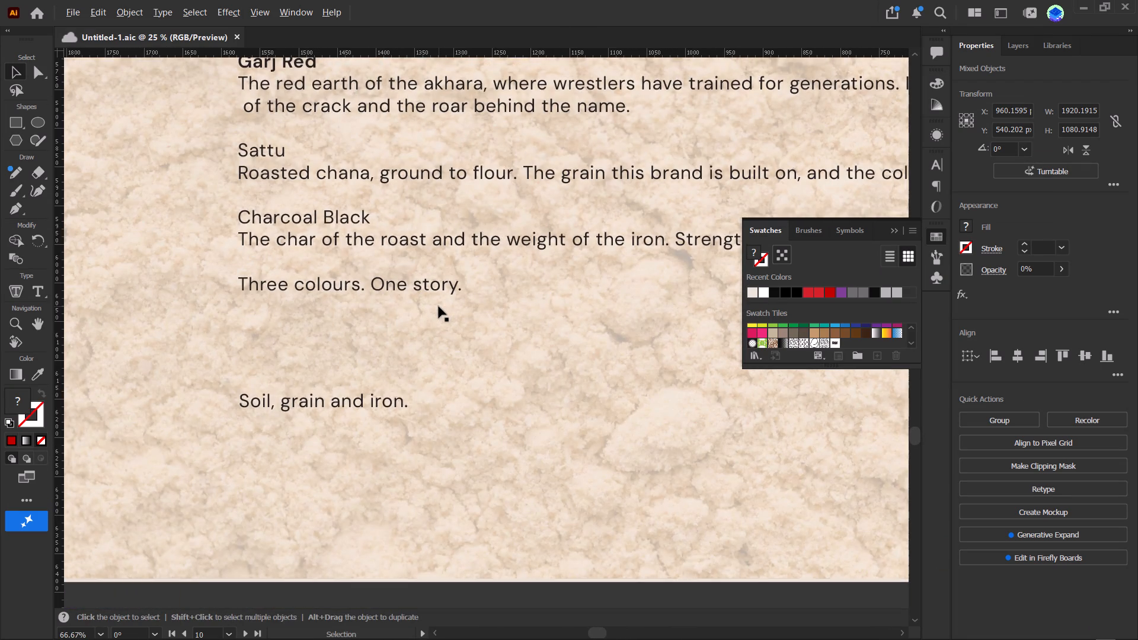
pyautogui.keyDown('alt'); pyautogui.scroll(-4, 439, 306); pyautogui.keyUp('alt')
pyautogui.press('space')
pyautogui.press('space')
pyautogui.press('space')
pyautogui.press('space')
pyautogui.press('space')
pyautogui.press('space')
pyautogui.press('space')
pyautogui.press('space')
pyautogui.press('space')
pyautogui.press('space')
pyautogui.press('space')
pyautogui.press('space')
pyautogui.press('space')
pyautogui.press('space')
pyautogui.press('space')
pyautogui.press('space')
pyautogui.press('space')
pyautogui.press('space')
pyautogui.press('space')
pyautogui.press('space')
pyautogui.moveTo(527, 465); pyautogui.dragTo(668, 563)
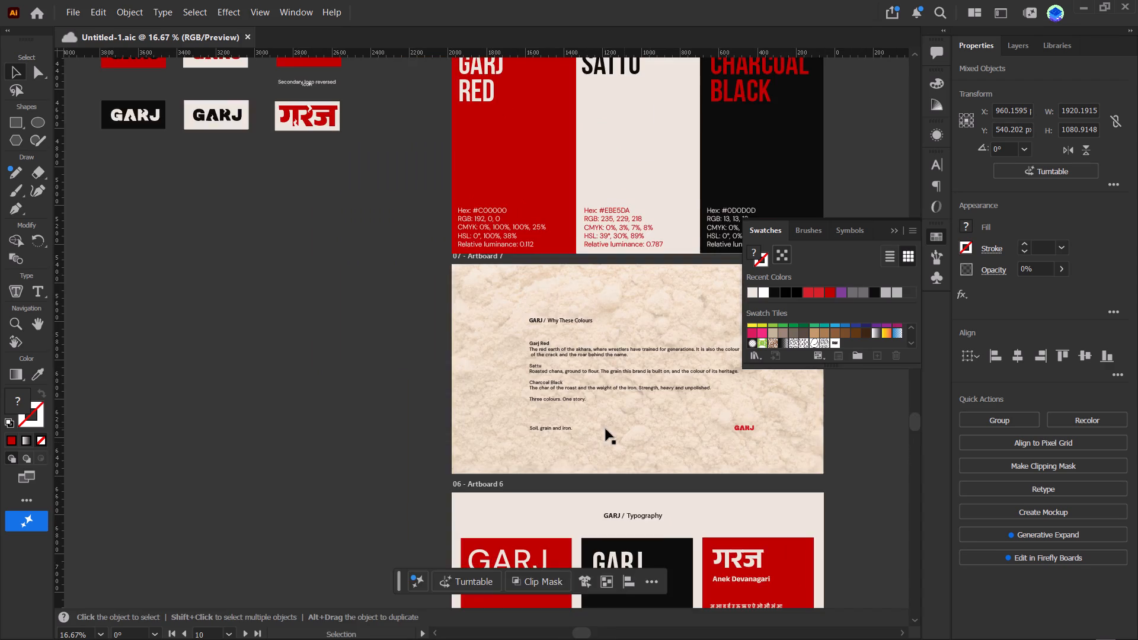
pyautogui.keyDown('alt'); pyautogui.scroll(-2, 391, 340); pyautogui.keyUp('alt')
pyautogui.press('space')
pyautogui.press('space')
pyautogui.press('space')
pyautogui.press('space')
pyautogui.press('space')
pyautogui.press('space')
pyautogui.press('space')
pyautogui.press('space')
pyautogui.press('space')
pyautogui.press('space')
pyautogui.press('space')
pyautogui.press('space')
pyautogui.press('space')
pyautogui.press('space')
pyautogui.press('space')
pyautogui.press('space')
pyautogui.press('space')
pyautogui.press('space')
pyautogui.press('space')
pyautogui.press('space')
pyautogui.moveTo(447, 156); pyautogui.dragTo(368, 460)
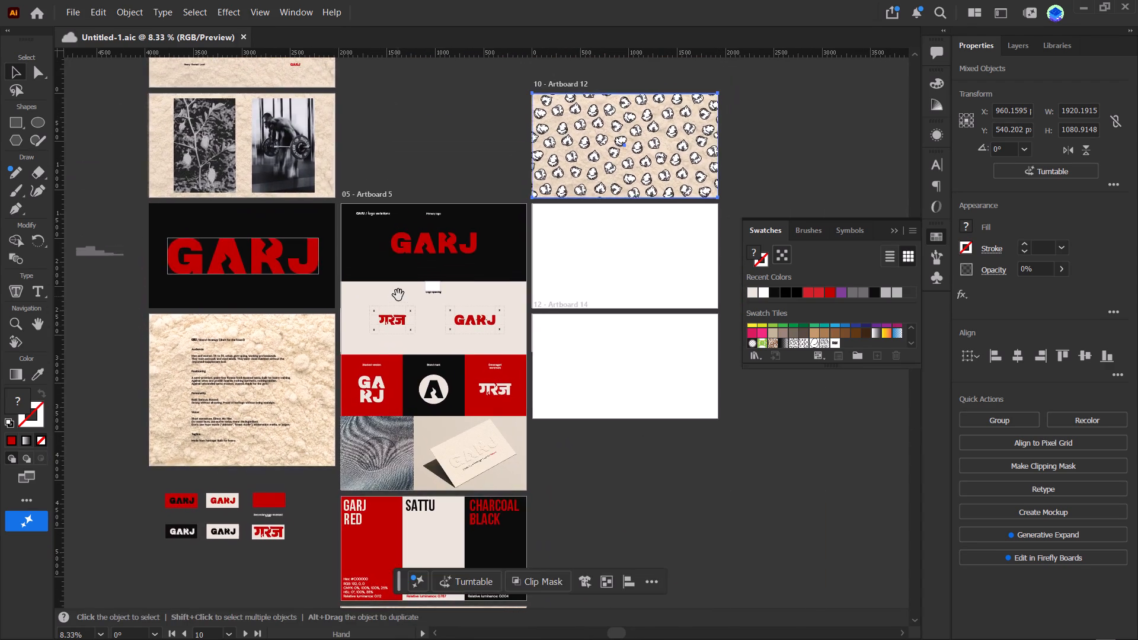
pyautogui.moveTo(398, 295); pyautogui.dragTo(454, 465)
pyautogui.moveTo(330, 304); pyautogui.dragTo(332, 351)
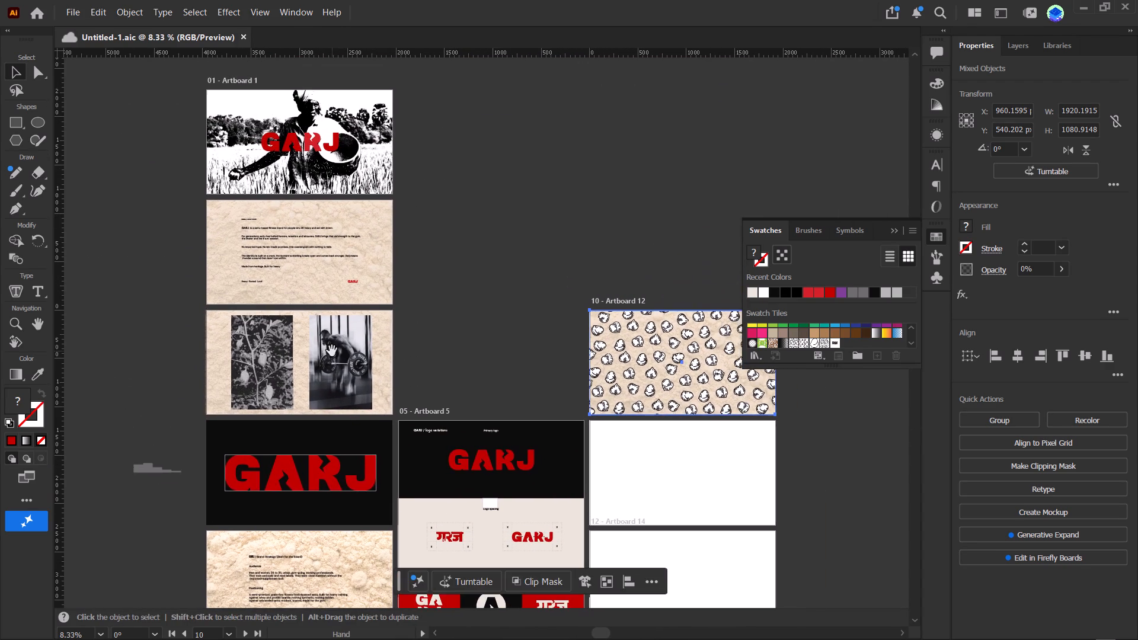
pyautogui.moveTo(394, 450); pyautogui.dragTo(458, 240)
pyautogui.moveTo(453, 432); pyautogui.dragTo(501, 398)
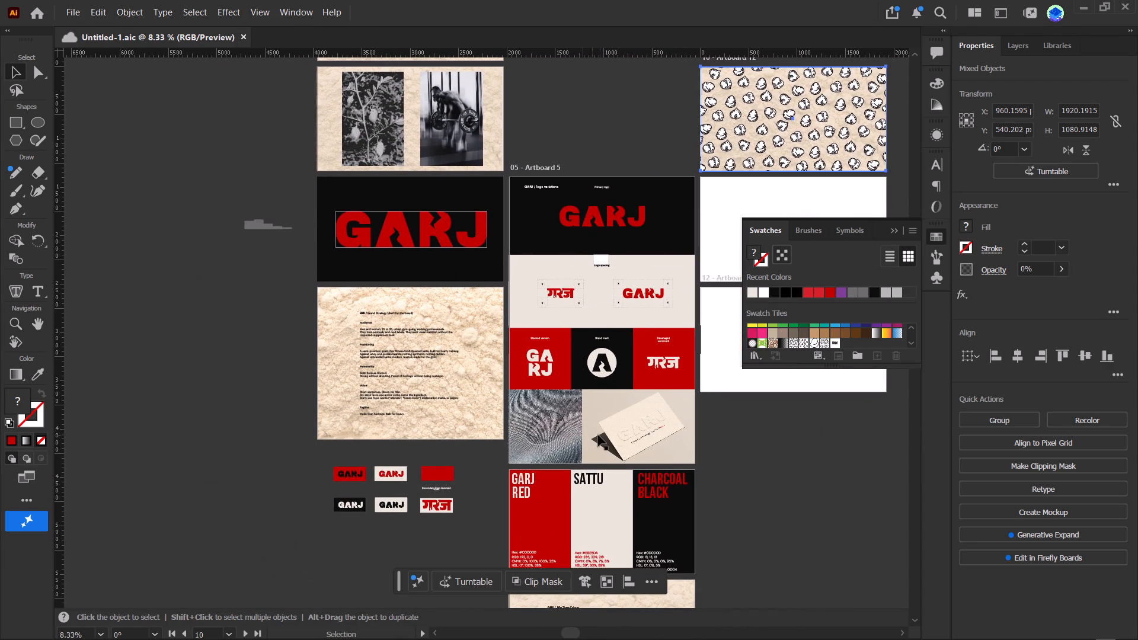
# Examine the tagline beneath the embossed wordmark on the folded GARJ card mockup.
pyautogui.keyDown('alt'); pyautogui.scroll(6, 665, 441); pyautogui.keyUp('alt')
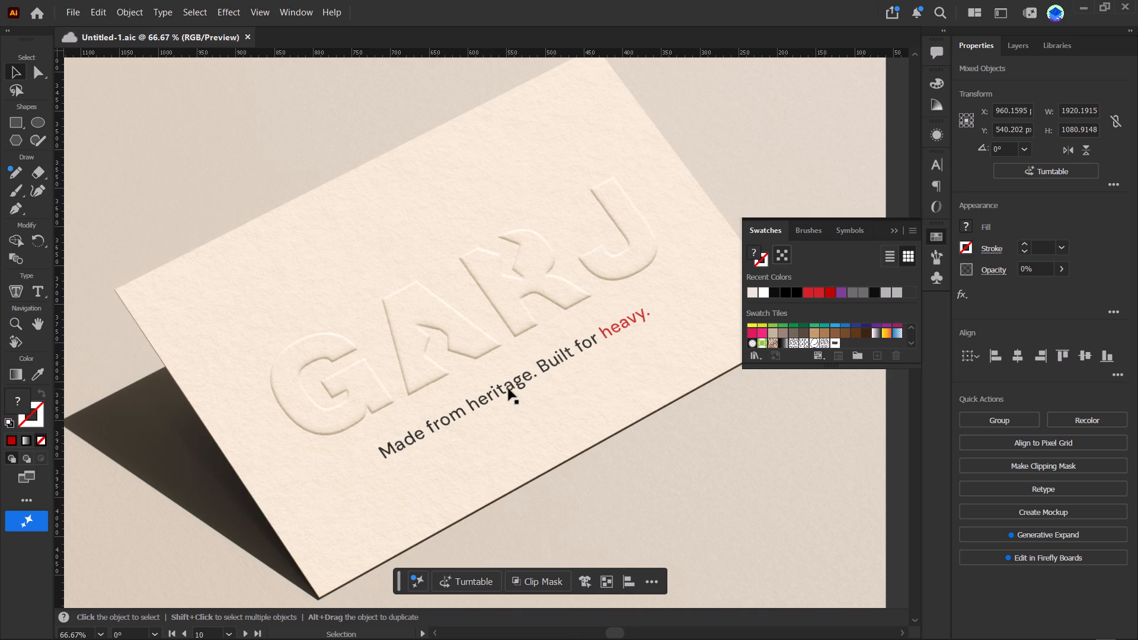
pyautogui.click(509, 389)
pyautogui.press('space')
pyautogui.press('space')
pyautogui.press('space')
pyautogui.press('space')
pyautogui.press('space')
pyautogui.press('space')
pyautogui.press('space')
pyautogui.press('space')
pyautogui.press('space')
pyautogui.press('space')
pyautogui.press('space')
pyautogui.press('space')
pyautogui.moveTo(512, 399); pyautogui.dragTo(491, 411)
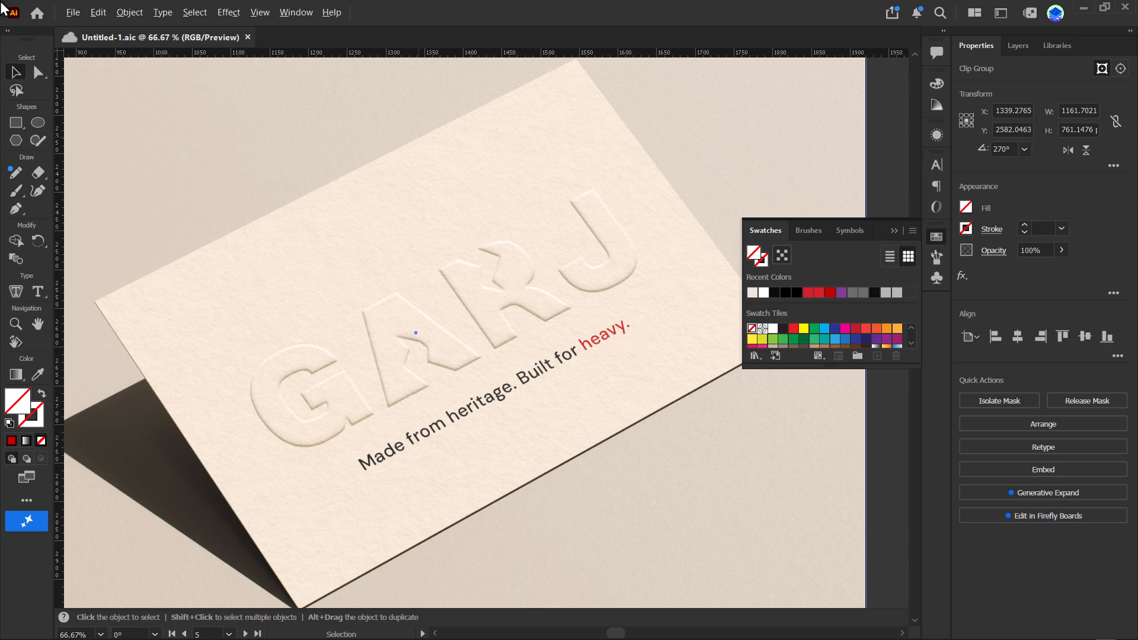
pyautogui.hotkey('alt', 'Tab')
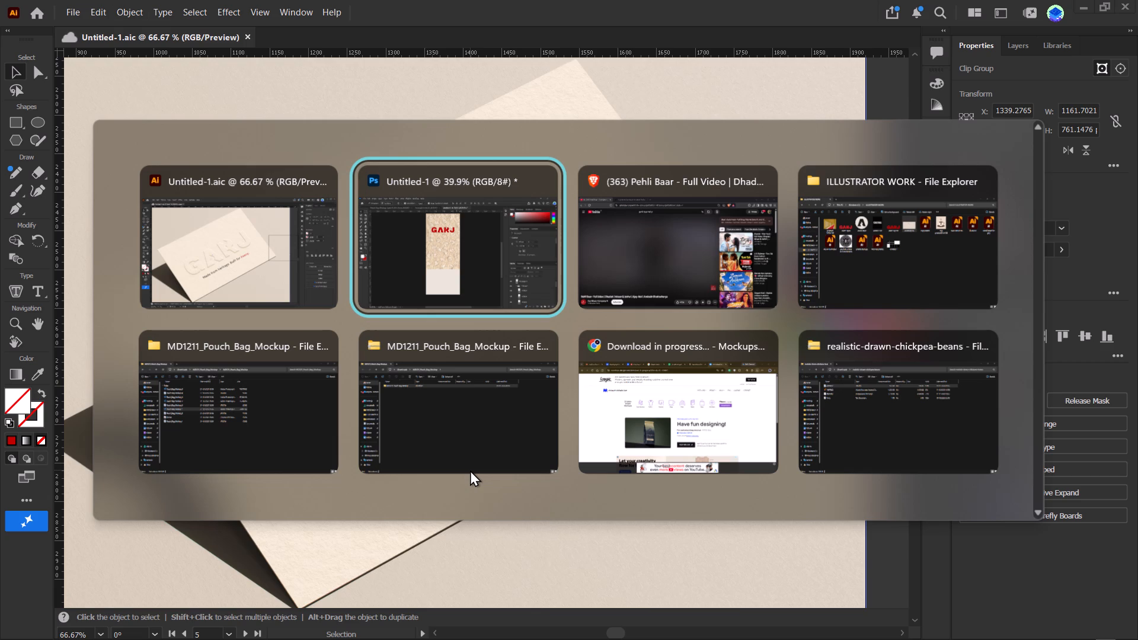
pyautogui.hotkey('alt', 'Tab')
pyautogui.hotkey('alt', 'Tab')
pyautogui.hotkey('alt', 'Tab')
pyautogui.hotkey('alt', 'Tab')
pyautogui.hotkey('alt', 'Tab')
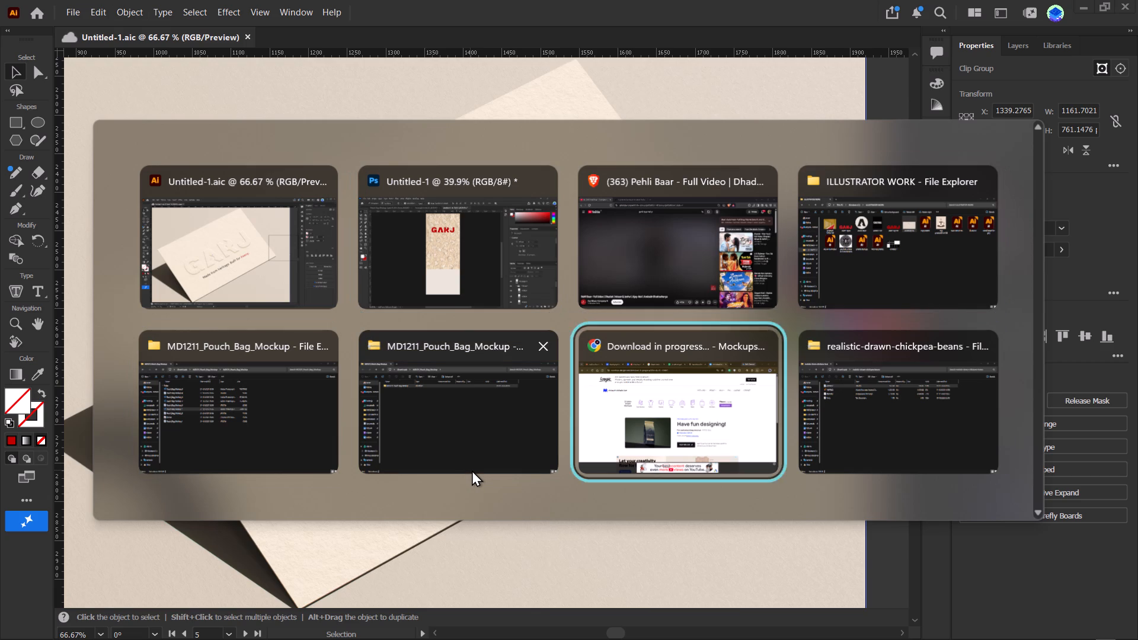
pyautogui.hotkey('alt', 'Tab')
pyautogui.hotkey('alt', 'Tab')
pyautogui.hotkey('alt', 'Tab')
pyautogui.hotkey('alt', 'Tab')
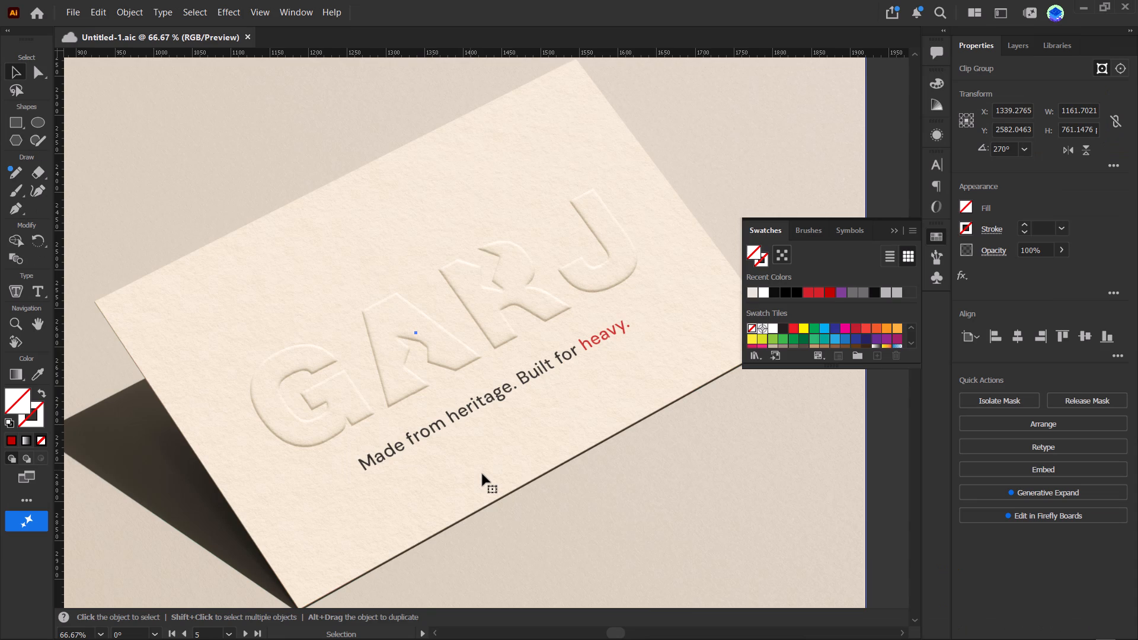
# Switch to Photoshop and draw a shallow paragraph text box on the pale lower panel, about as wide as the GARJ wordmark.
pyautogui.hotkey('alt', 'Tab')
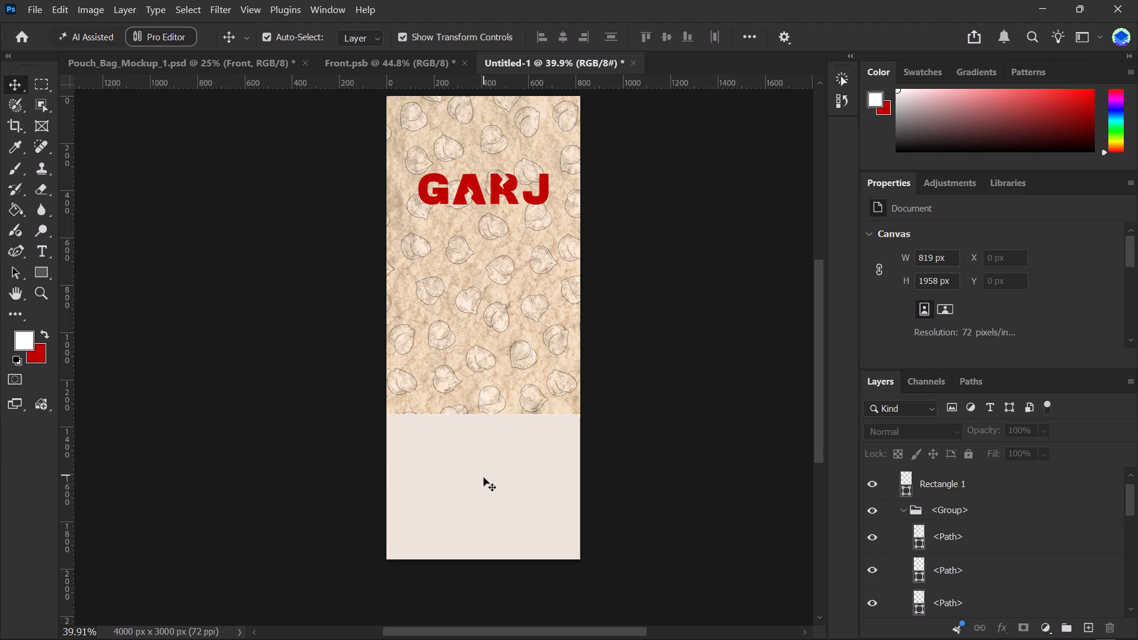
pyautogui.click(42, 252)
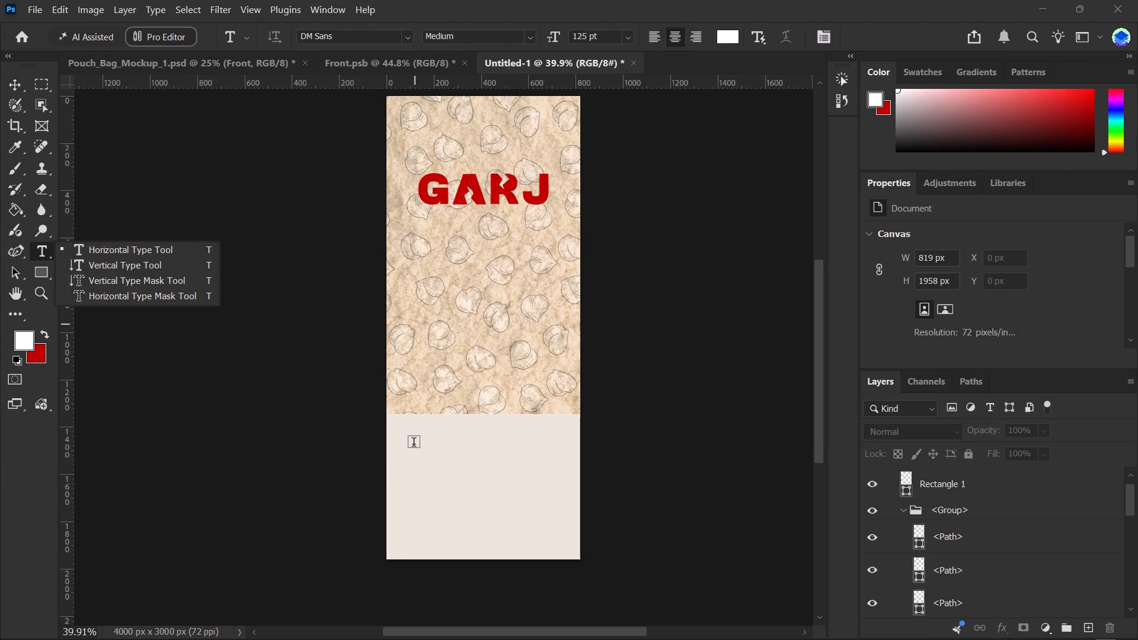
pyautogui.moveTo(414, 444); pyautogui.dragTo(558, 463)
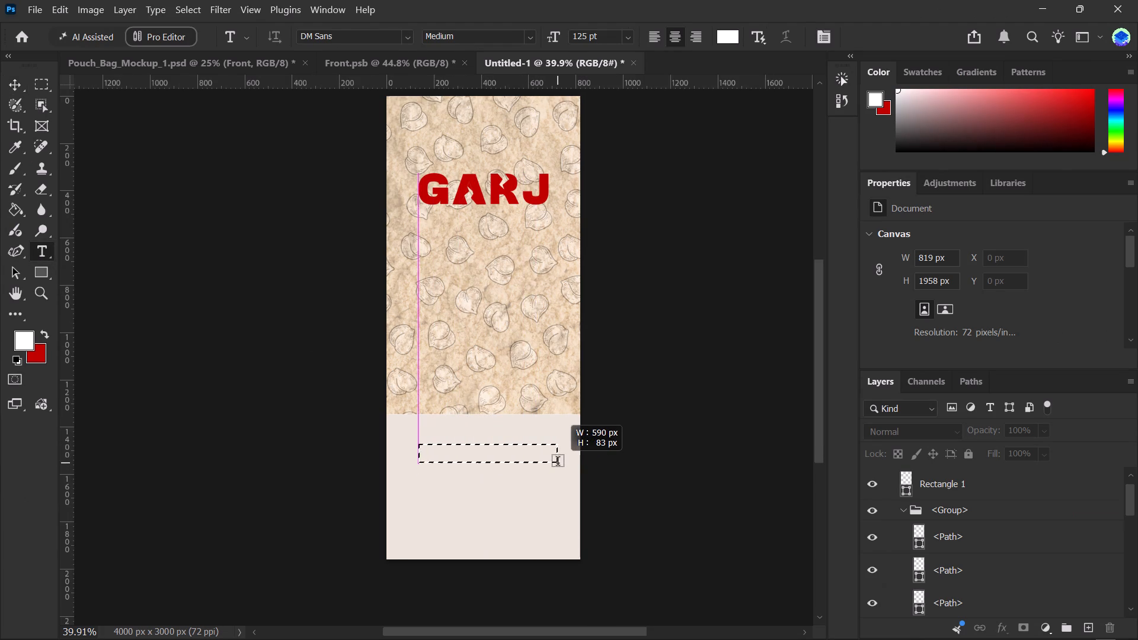
pyautogui.moveTo(558, 463); pyautogui.dragTo(554, 464)
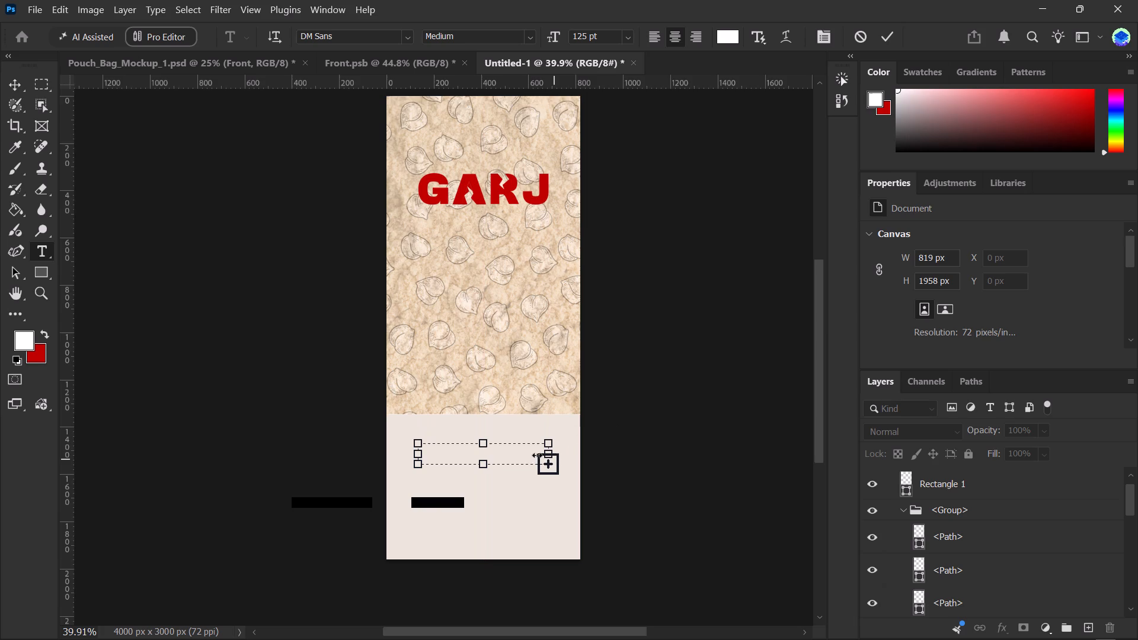
pyautogui.keyDown('alt'); pyautogui.scroll(7, 530, 457); pyautogui.keyUp('alt')
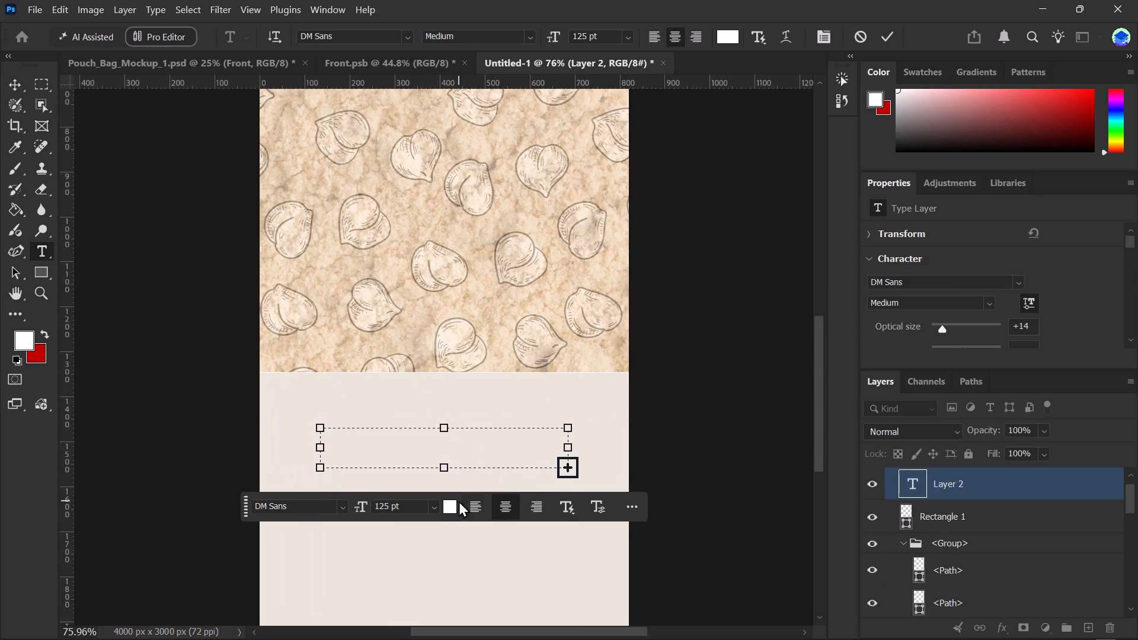
# Set the new text's colour to near-black #1b0606 and its size to 36 pt.
pyautogui.click(450, 503)
pyautogui.moveTo(507, 283); pyautogui.dragTo(519, 312)
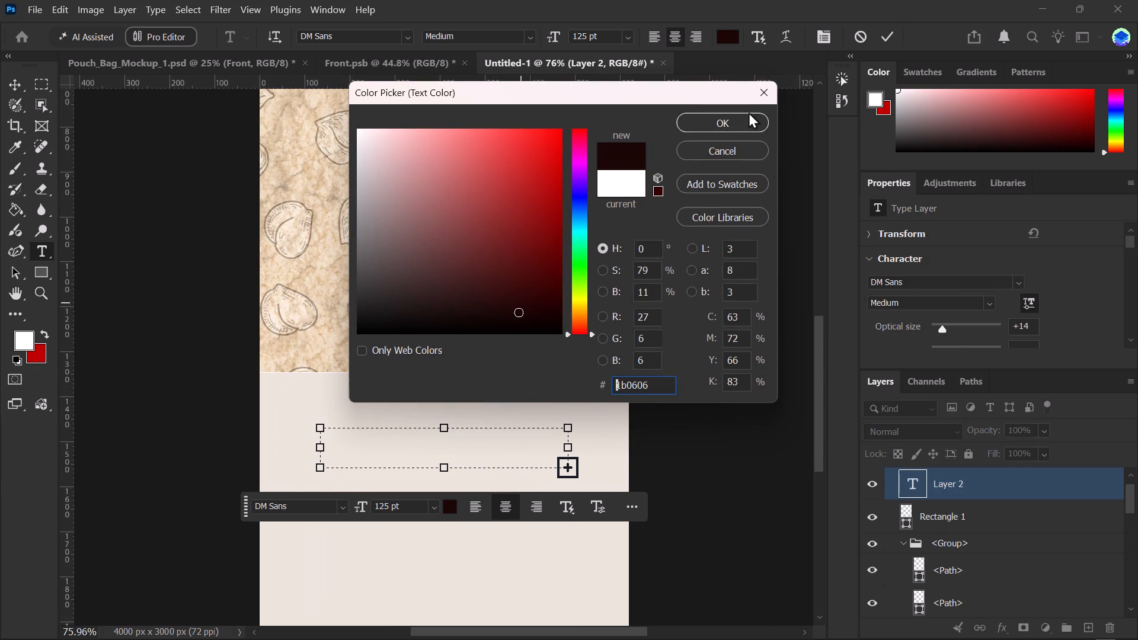
pyautogui.click(717, 123)
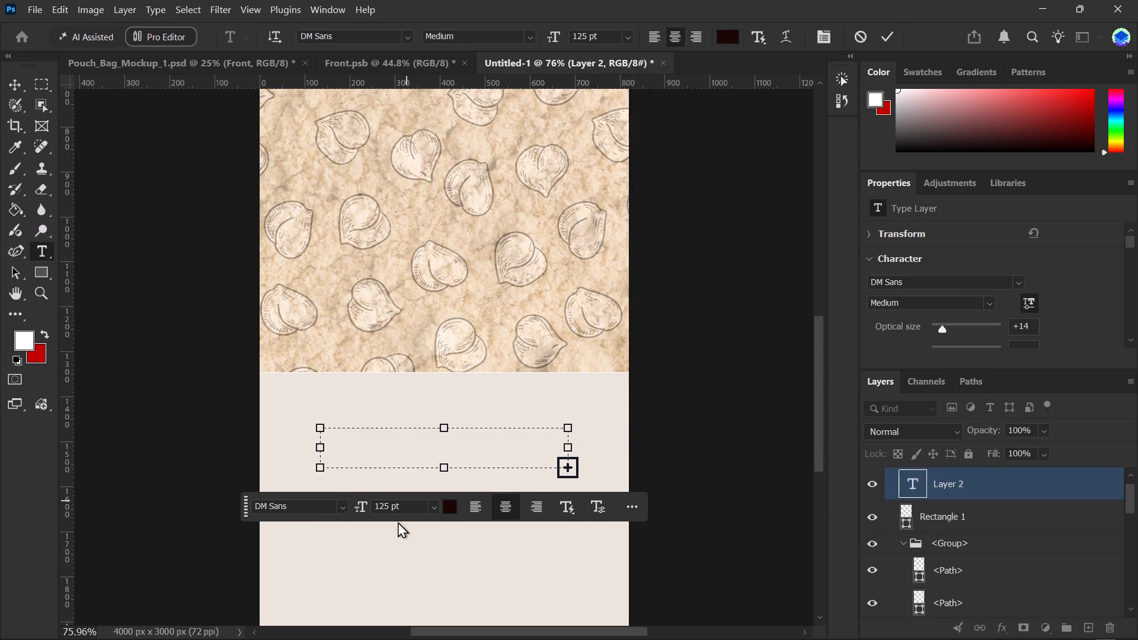
pyautogui.click(433, 509)
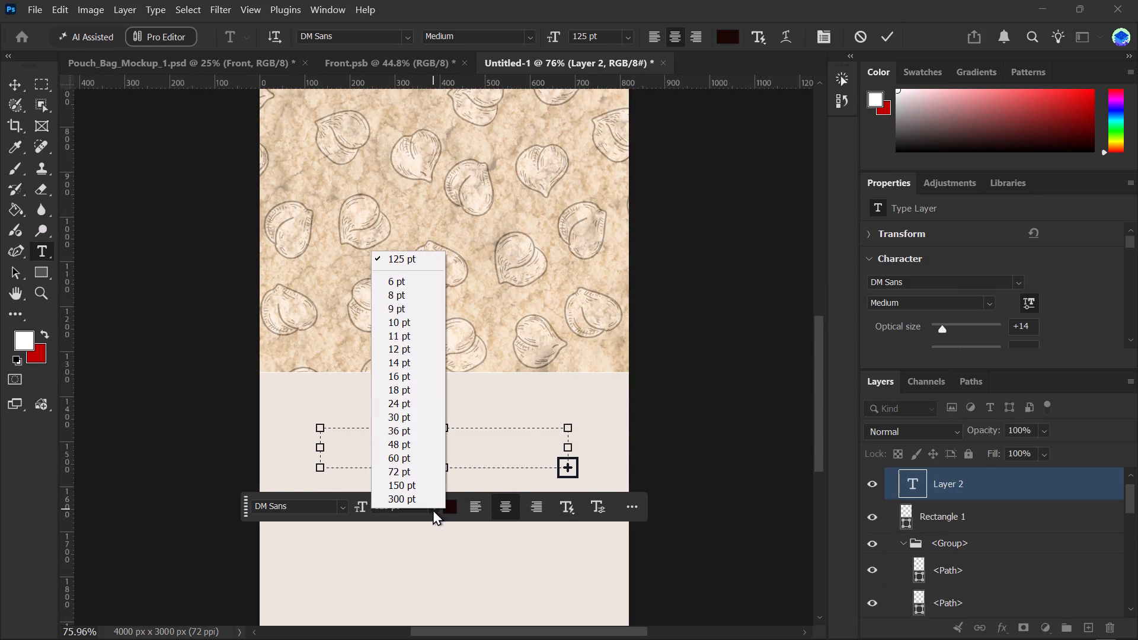
pyautogui.click(418, 324)
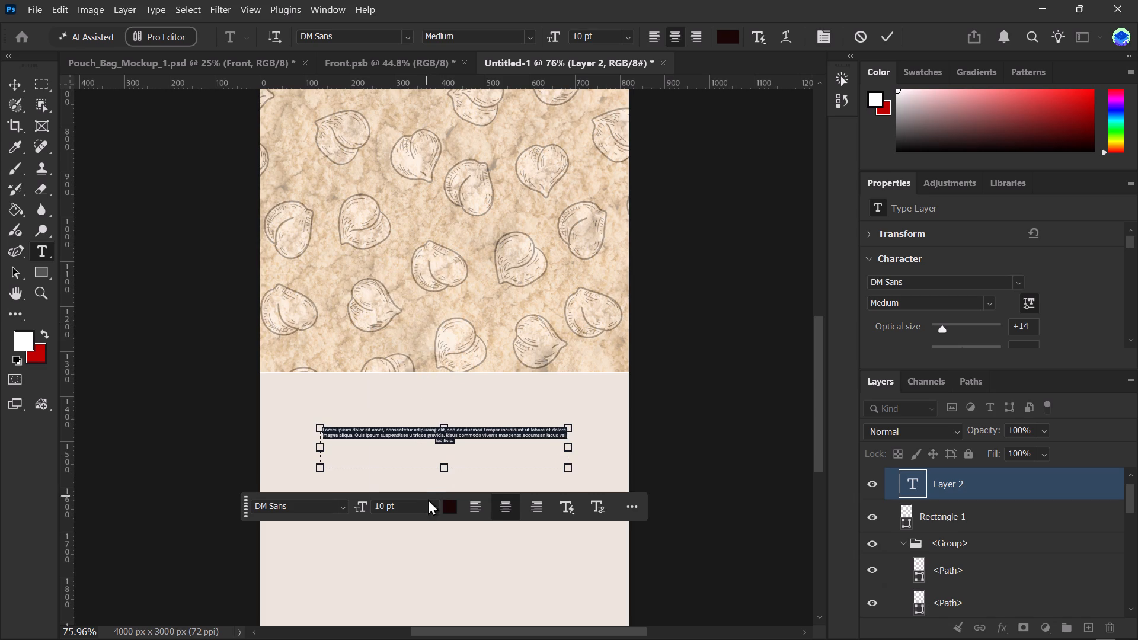
pyautogui.click(438, 511)
pyautogui.click(427, 436)
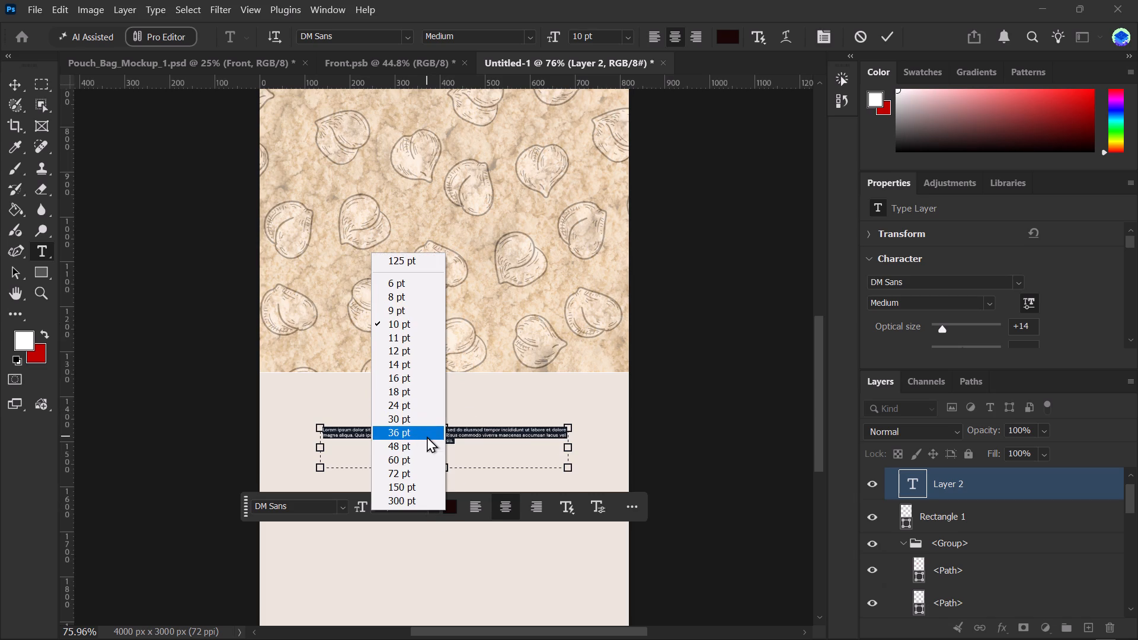
# Replace the placeholder text with "Made from heritage , build for heavy".
pyautogui.press('BackSpace')
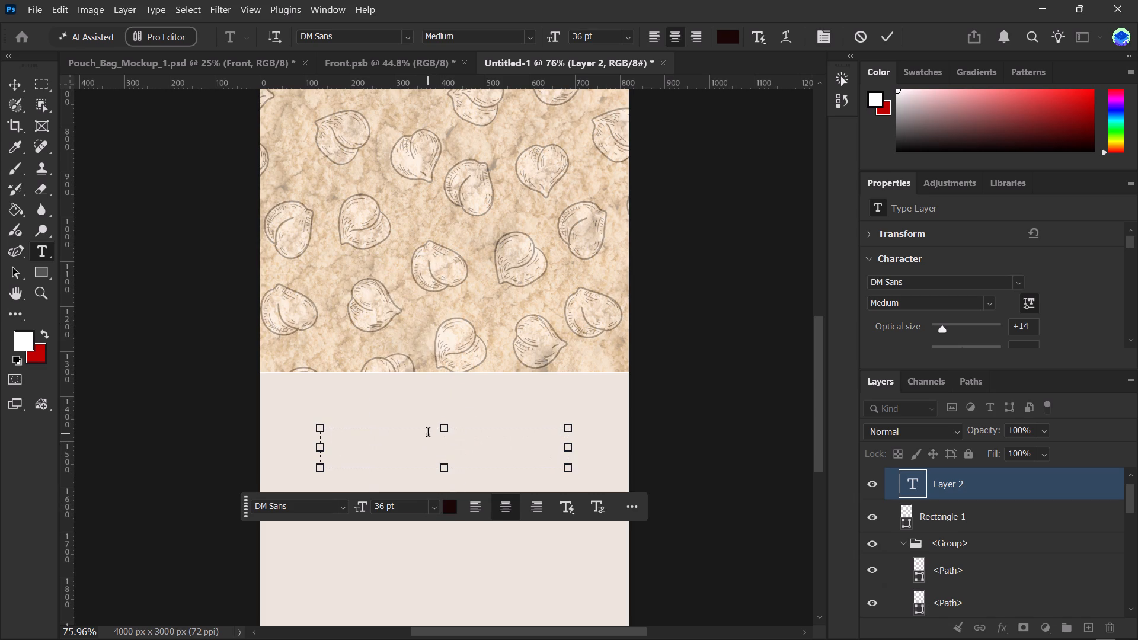
pyautogui.write('Made')
pyautogui.press('space')
pyautogui.write('from')
pyautogui.press('space')
pyautogui.write('heritage')
pyautogui.press('space')
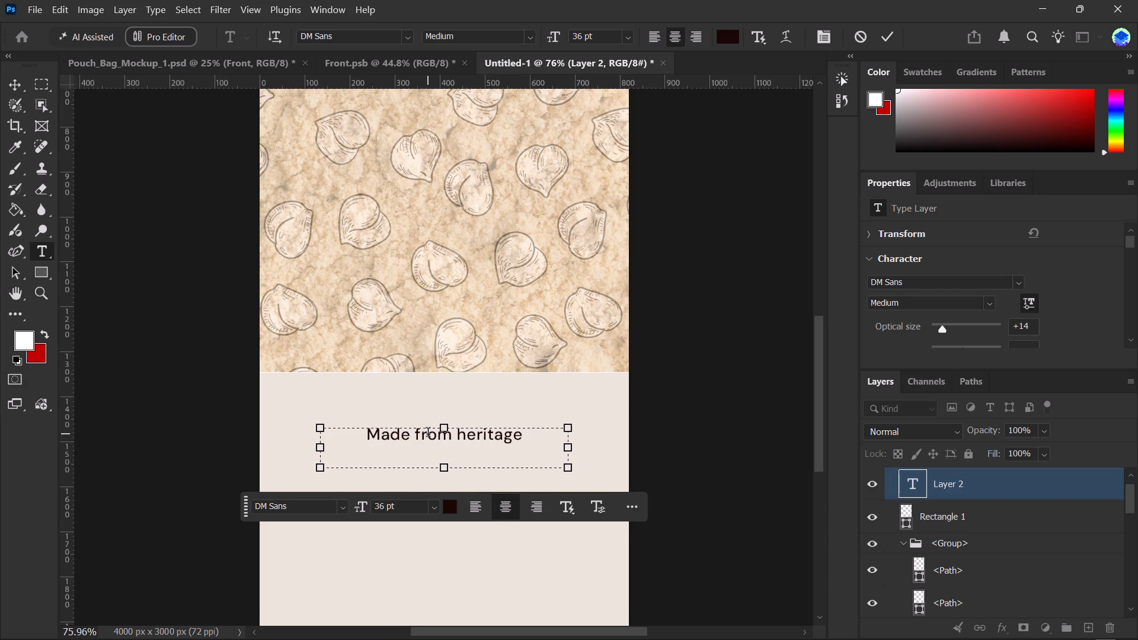
pyautogui.write(', build for')
pyautogui.press('space')
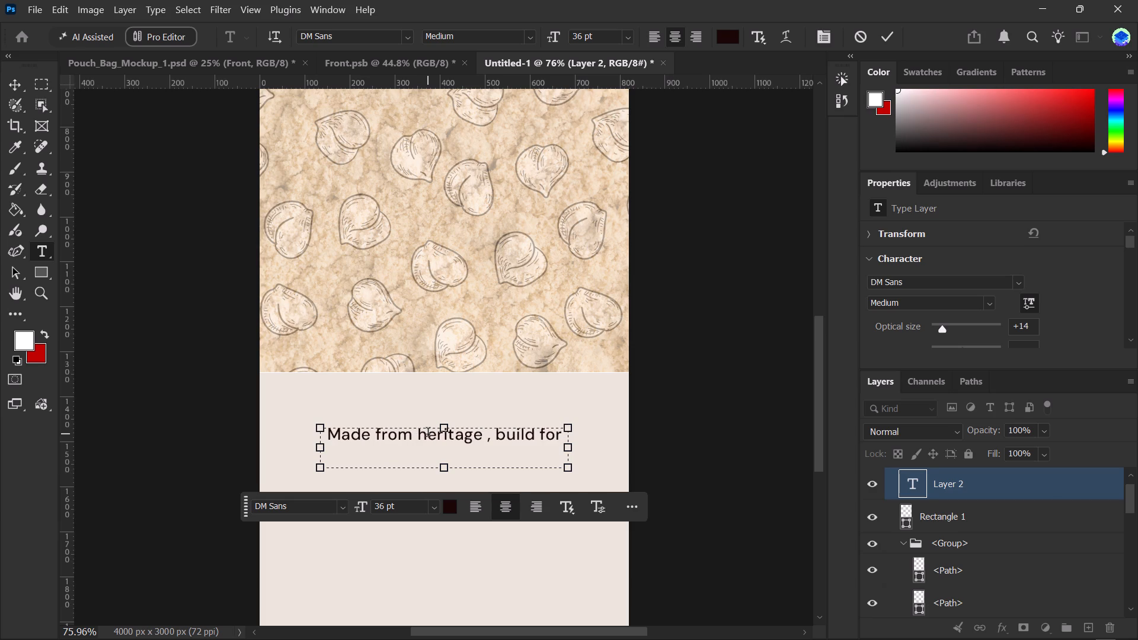
pyautogui.write('he')
pyautogui.press('a')
pyautogui.write('vy')
# Check the tagline wording on the Illustrator card mockup and correct "build" to "built" in the Photoshop text.
pyautogui.hotkey('alt', 'Tab')
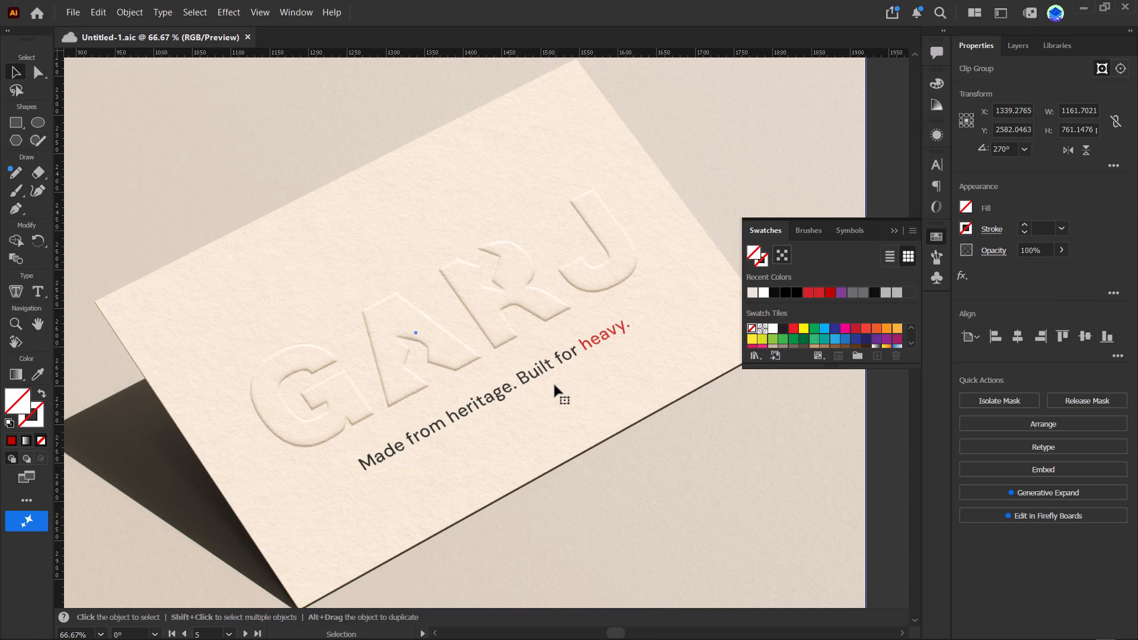
pyautogui.hotkey('alt', 'Tab')
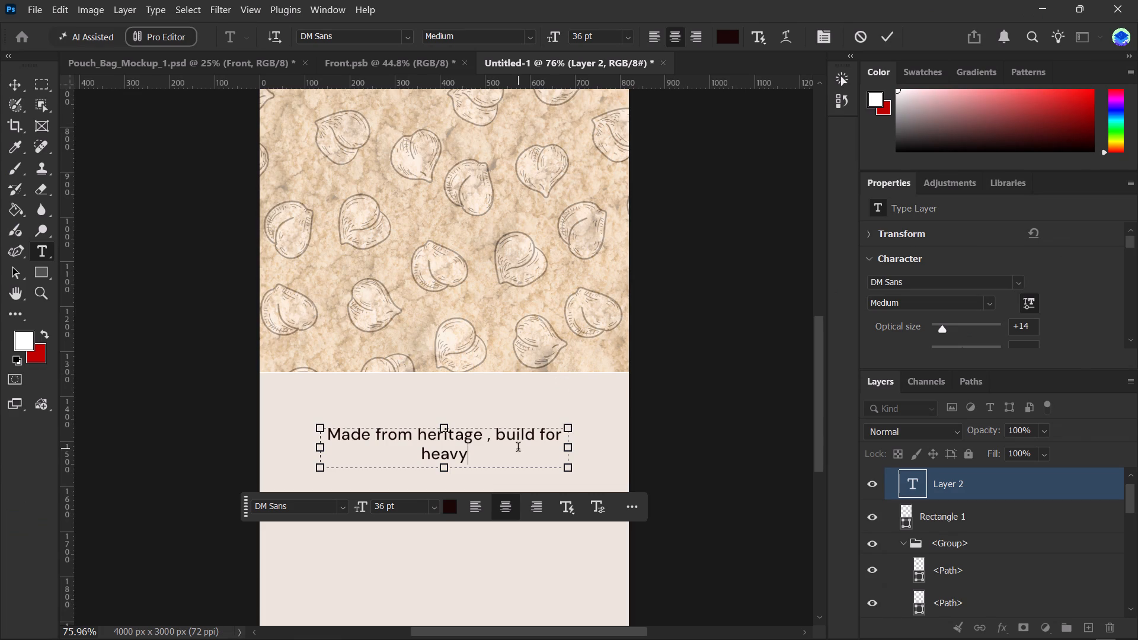
pyautogui.click(541, 434)
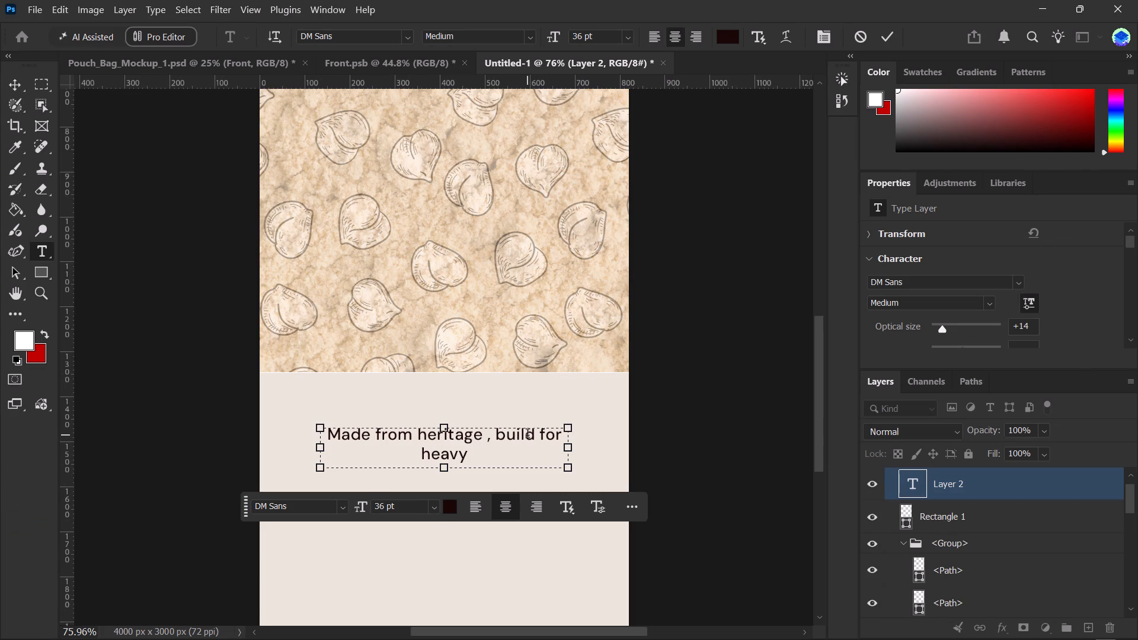
pyautogui.click(536, 435)
pyautogui.press('BackSpace')
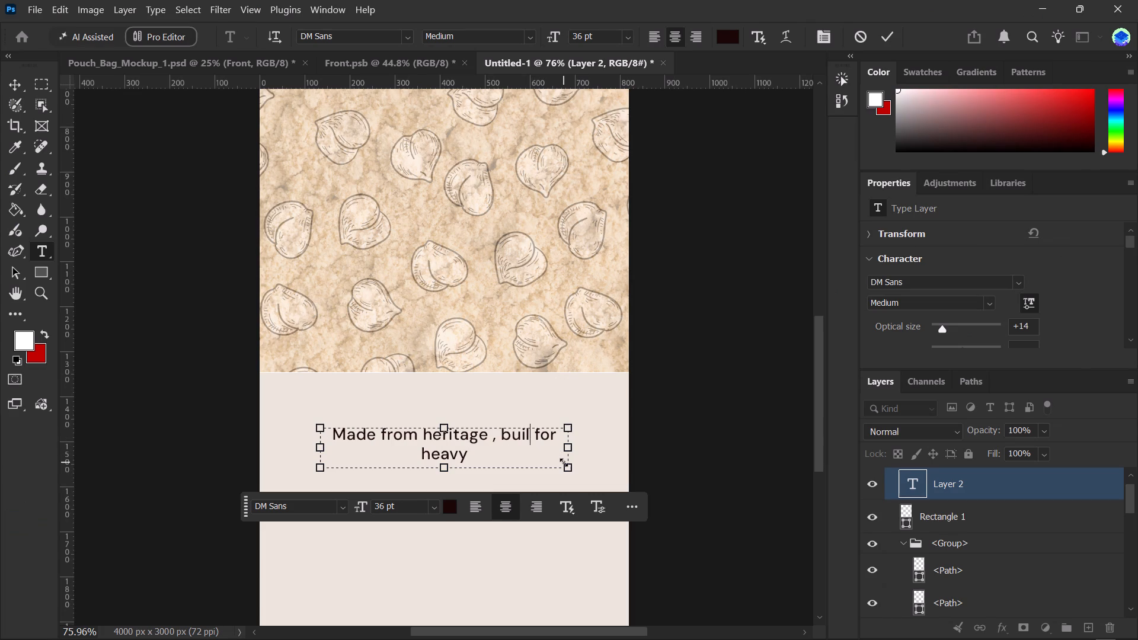
pyautogui.press('t')
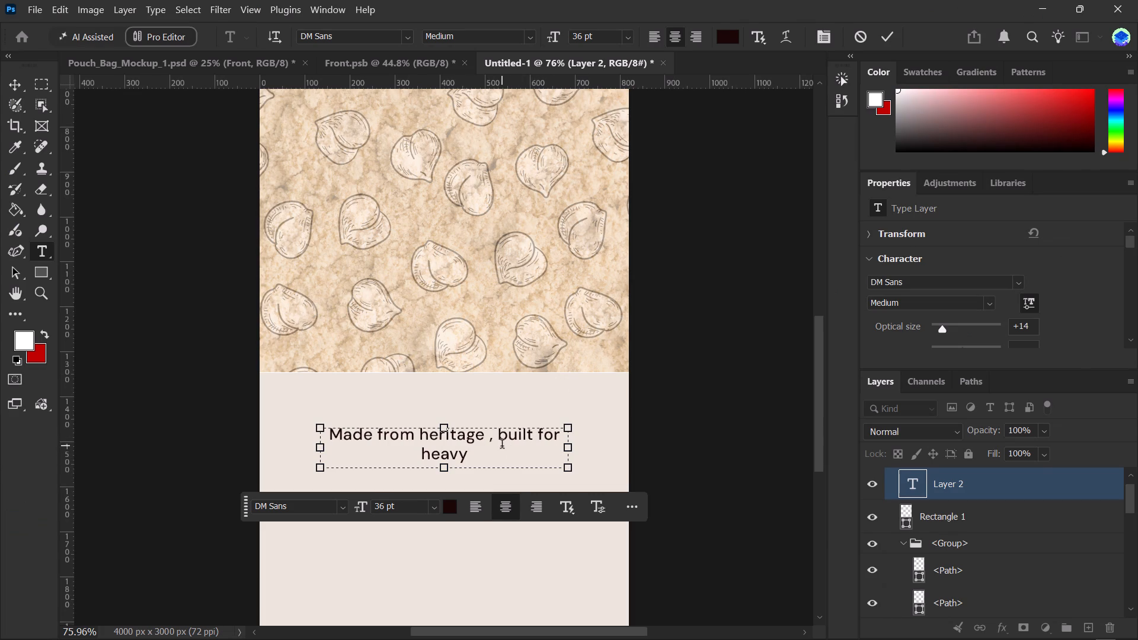
# Check the tagline's punctuation on the Illustrator card mockup and correct the Photoshop text to "Made from heritage. built for heavy.".
pyautogui.hotkey('alt', 'Tab')
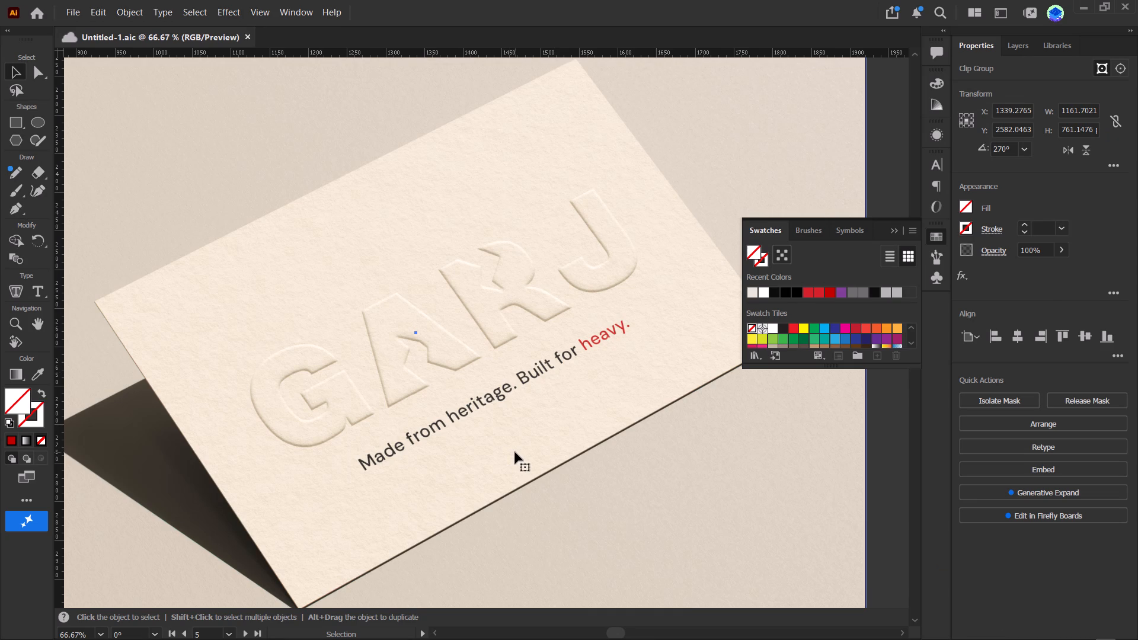
pyautogui.hotkey('alt', 'Tab')
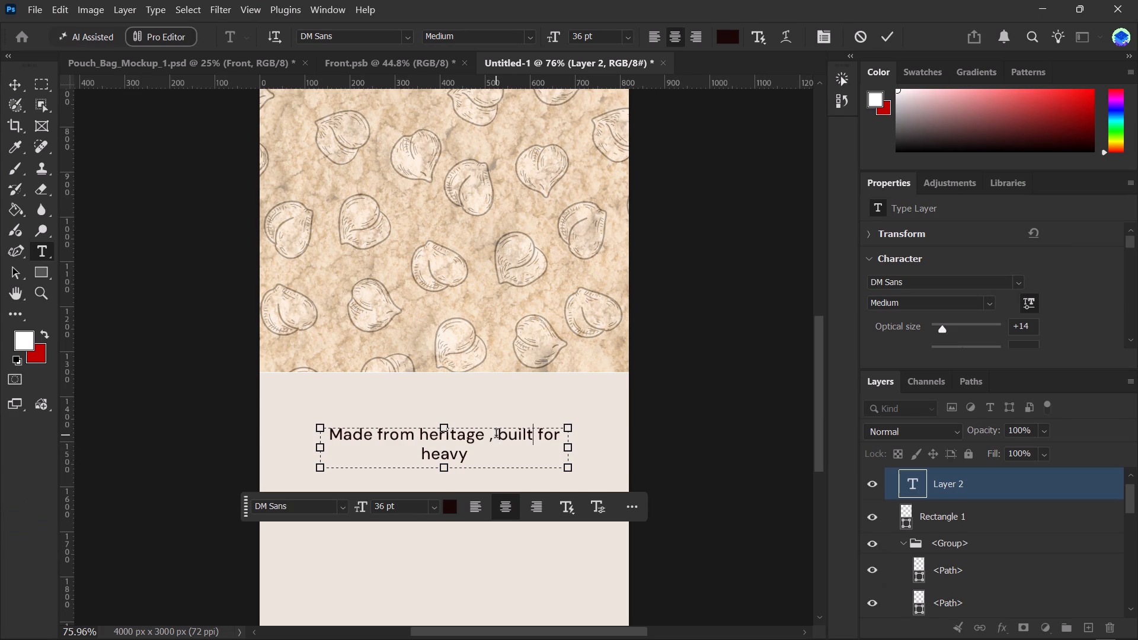
pyautogui.click(496, 435)
pyautogui.press('BackSpace')
pyautogui.press('BackSpace')
pyautogui.press('BackSpace')
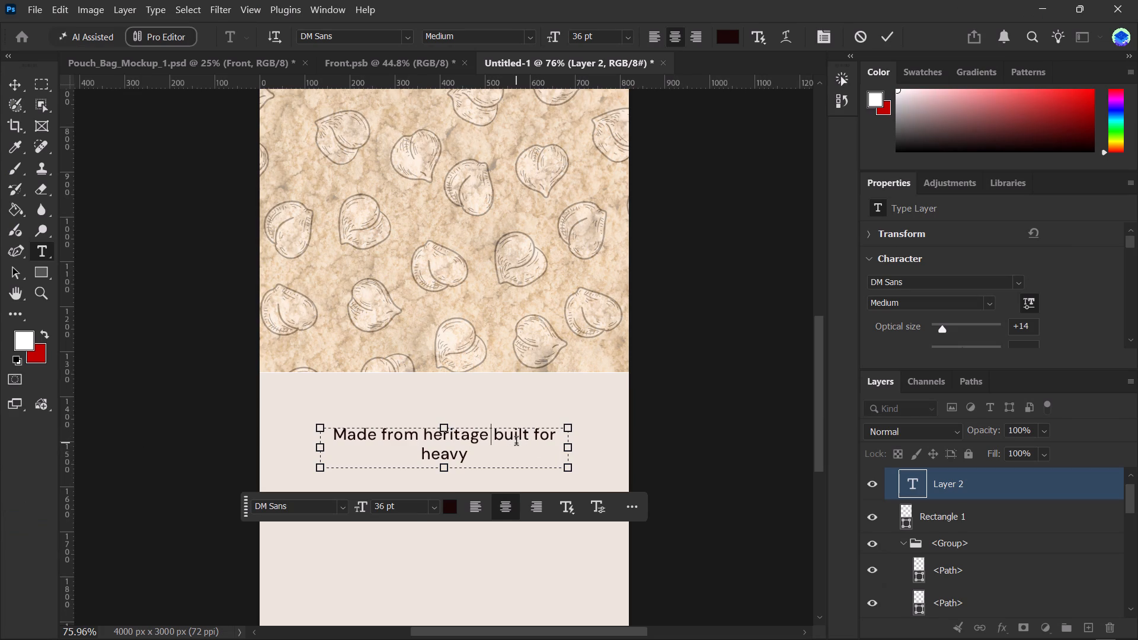
pyautogui.write('.')
pyautogui.press('space')
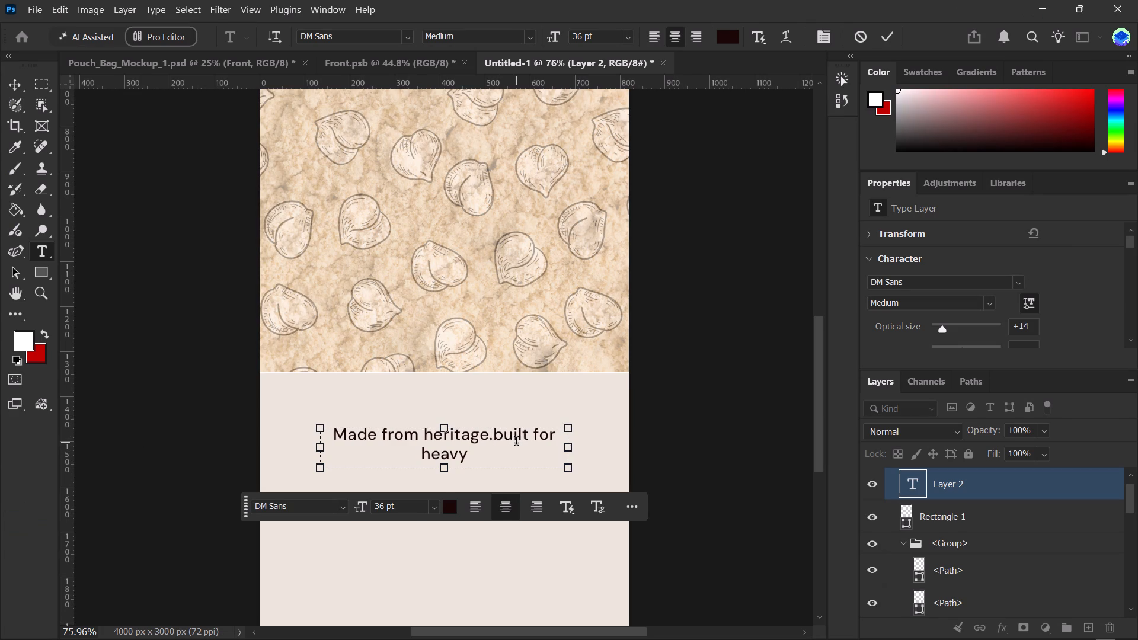
pyautogui.click(504, 458)
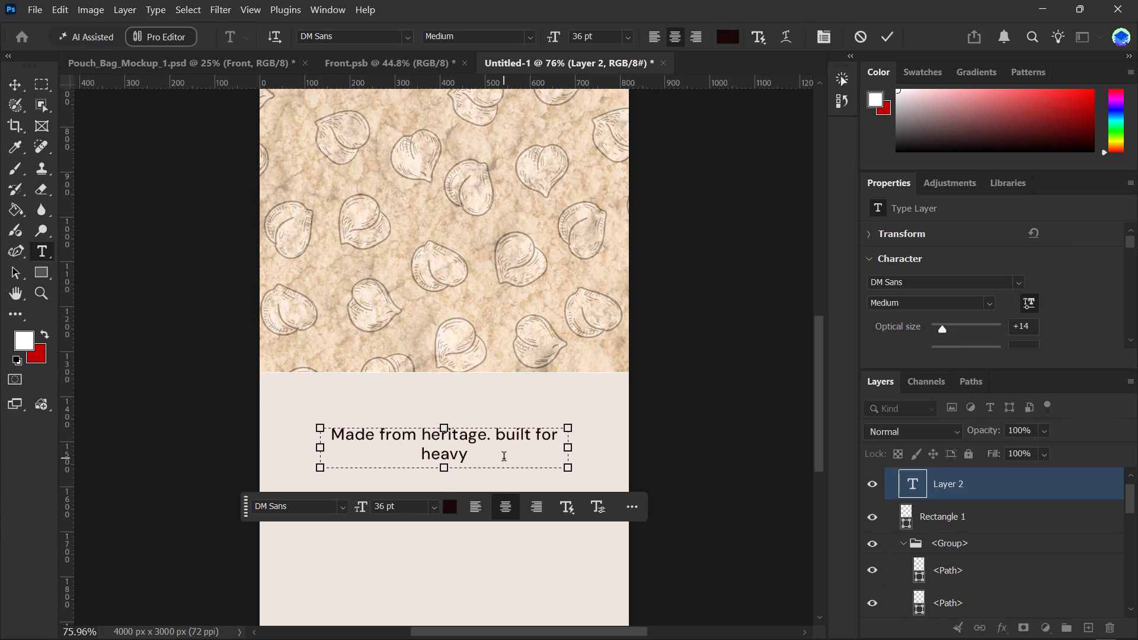
pyautogui.press('.')
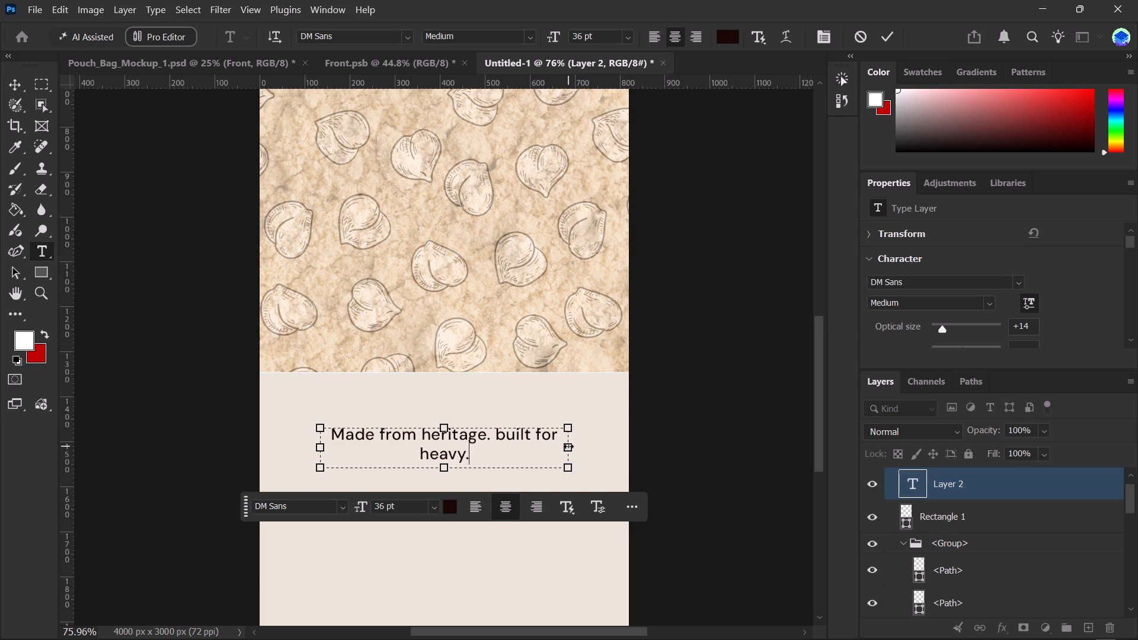
# Set the whole tagline's font size to 31 pt and commit the text.
pyautogui.tripleClick(510, 440)
pyautogui.click(510, 440)
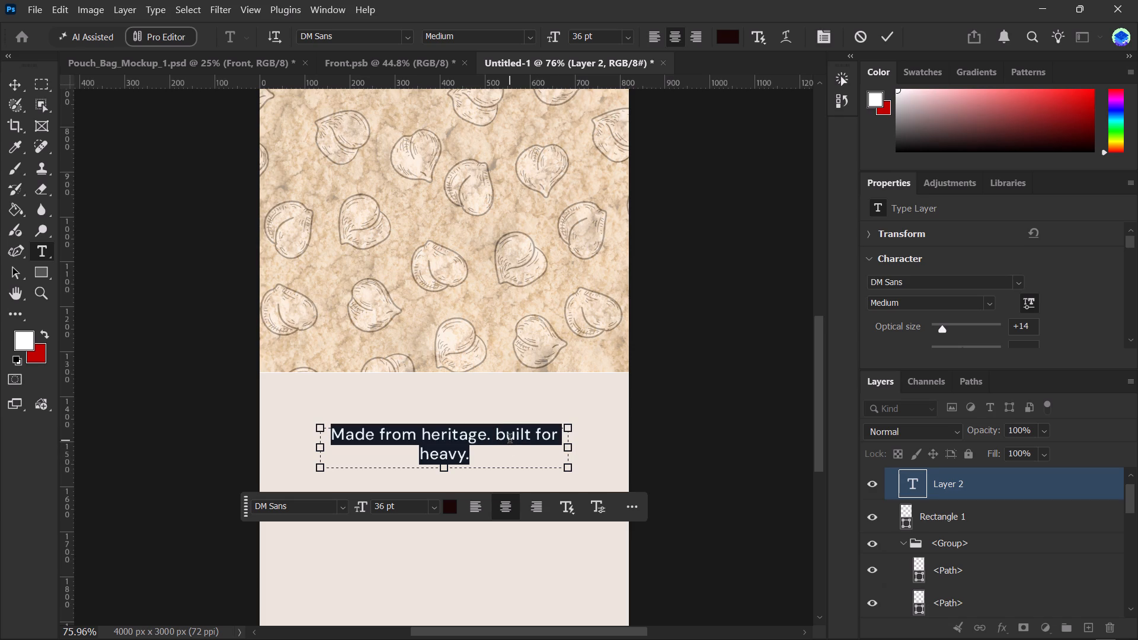
pyautogui.click(408, 507)
pyautogui.scroll(1, 408, 507)
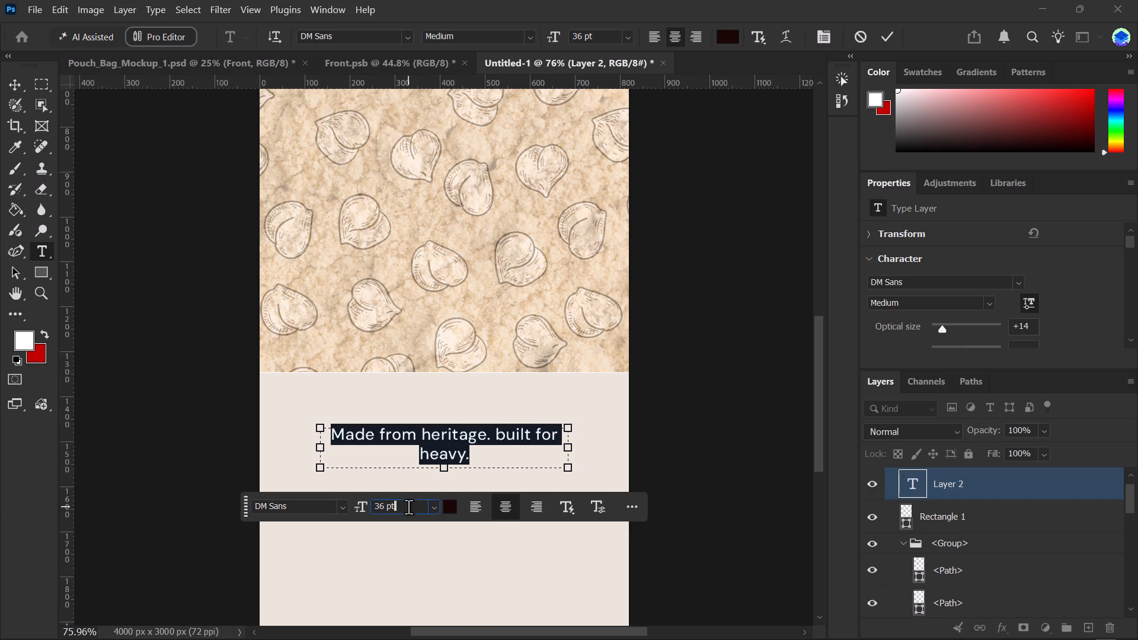
pyautogui.doubleClick(408, 507)
pyautogui.rightClick(408, 507)
pyautogui.tripleClick(408, 507)
pyautogui.click(408, 507)
pyautogui.scroll(-5, 401, 504)
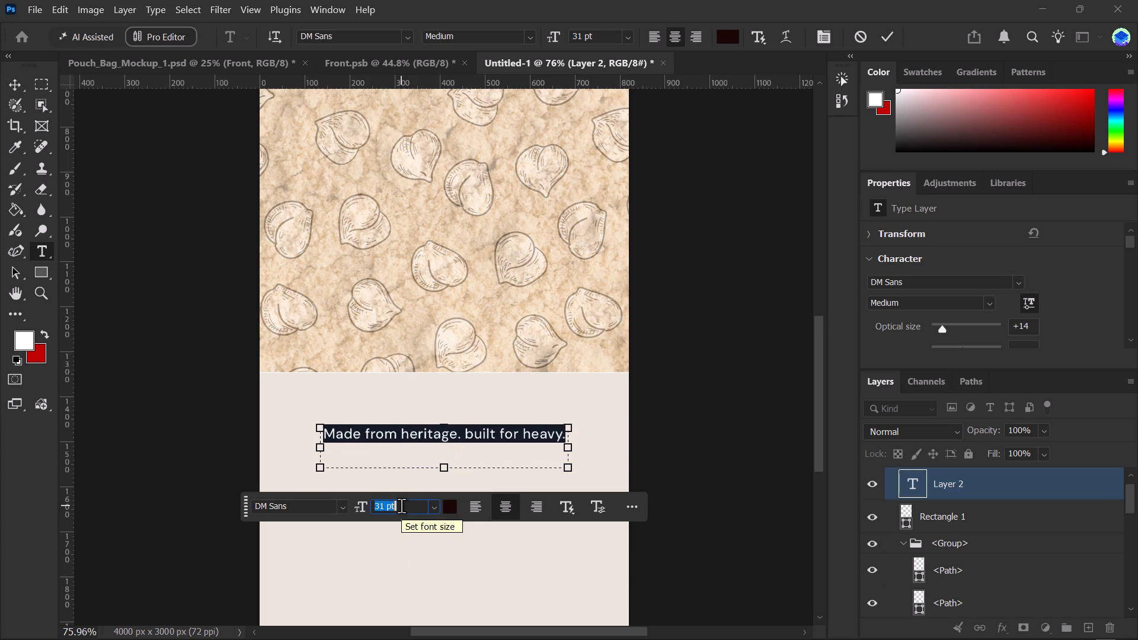
pyautogui.scroll(-1, 401, 505)
pyautogui.scroll(1, 401, 505)
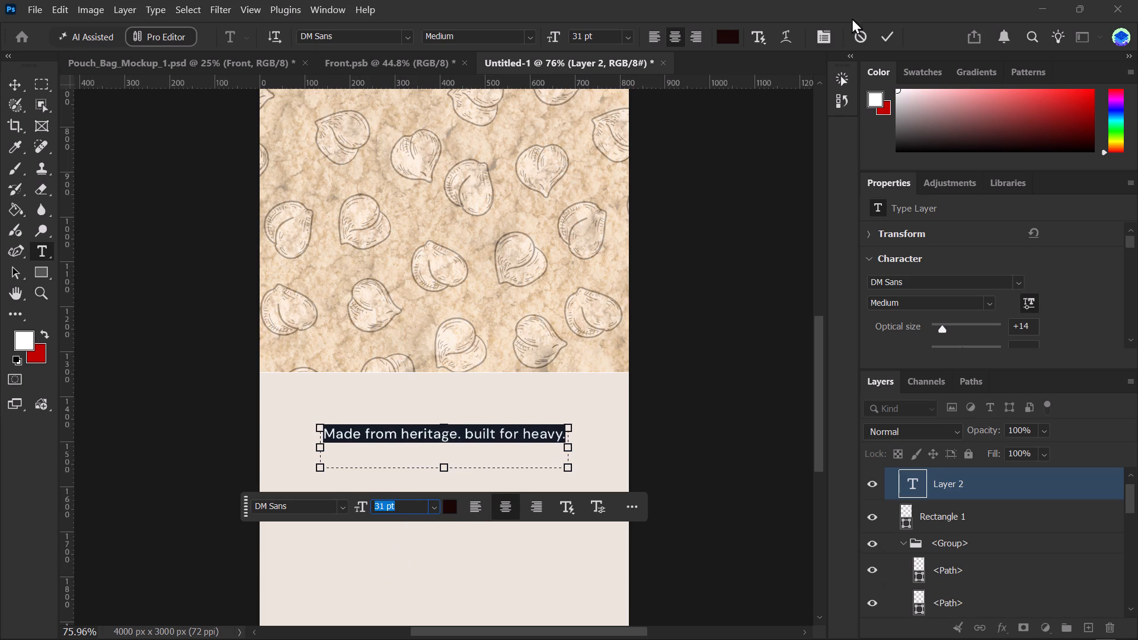
pyautogui.click(886, 31)
# Recolour the word "heavy" in the tagline to red #c00000 and commit the text.
pyautogui.keyDown('alt'); pyautogui.scroll(-1, 587, 431); pyautogui.keyUp('alt')
pyautogui.doubleClick(538, 434)
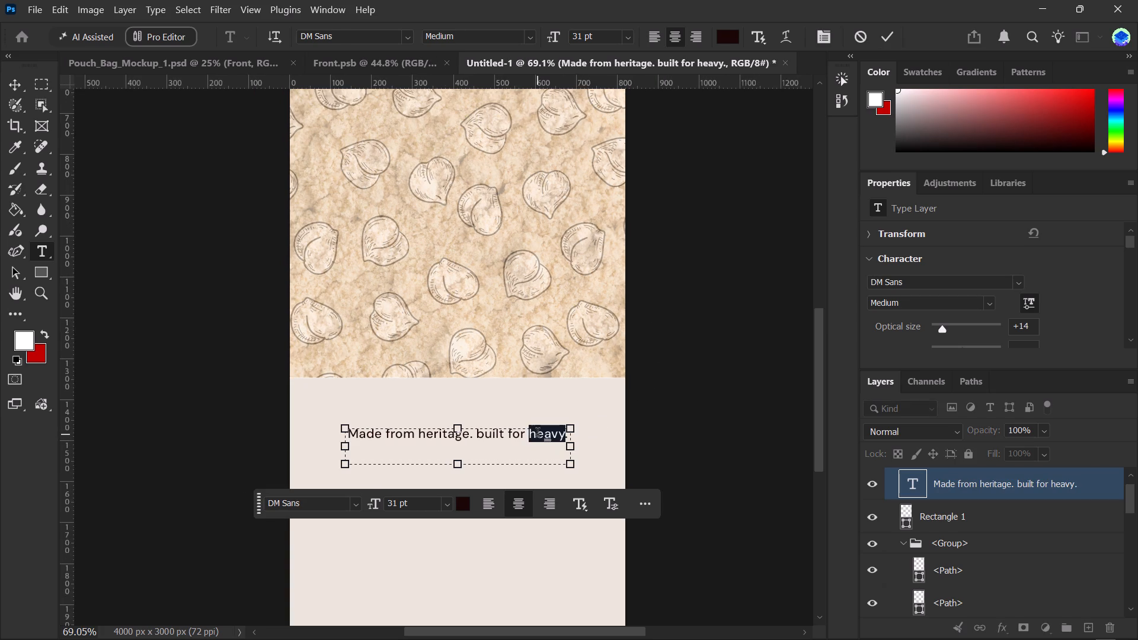
pyautogui.click(466, 506)
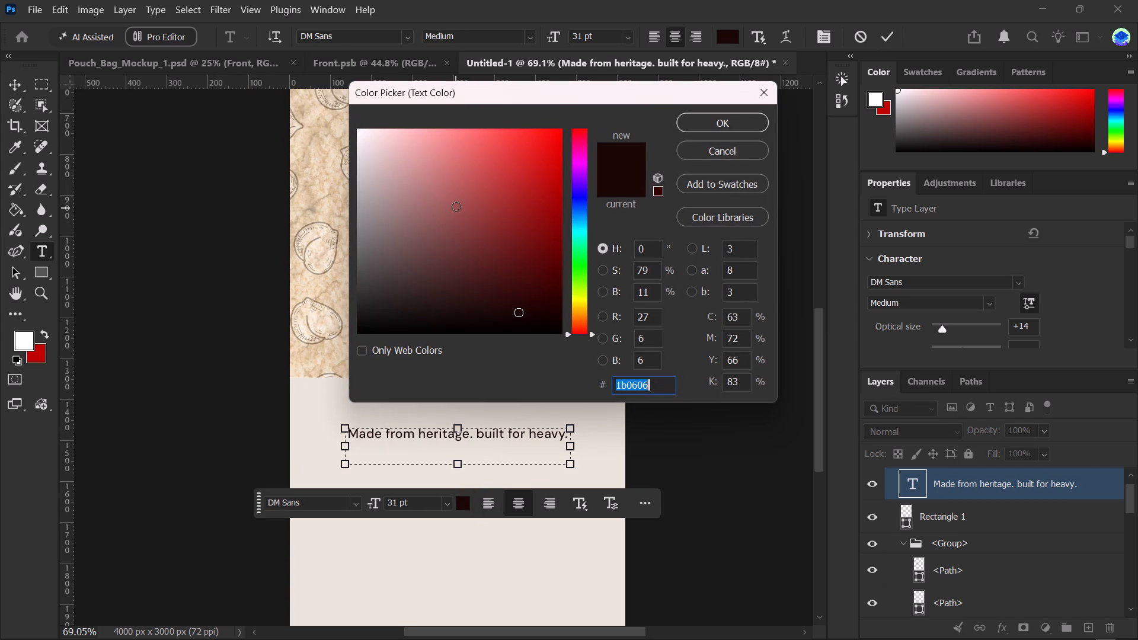
pyautogui.press('BackSpace')
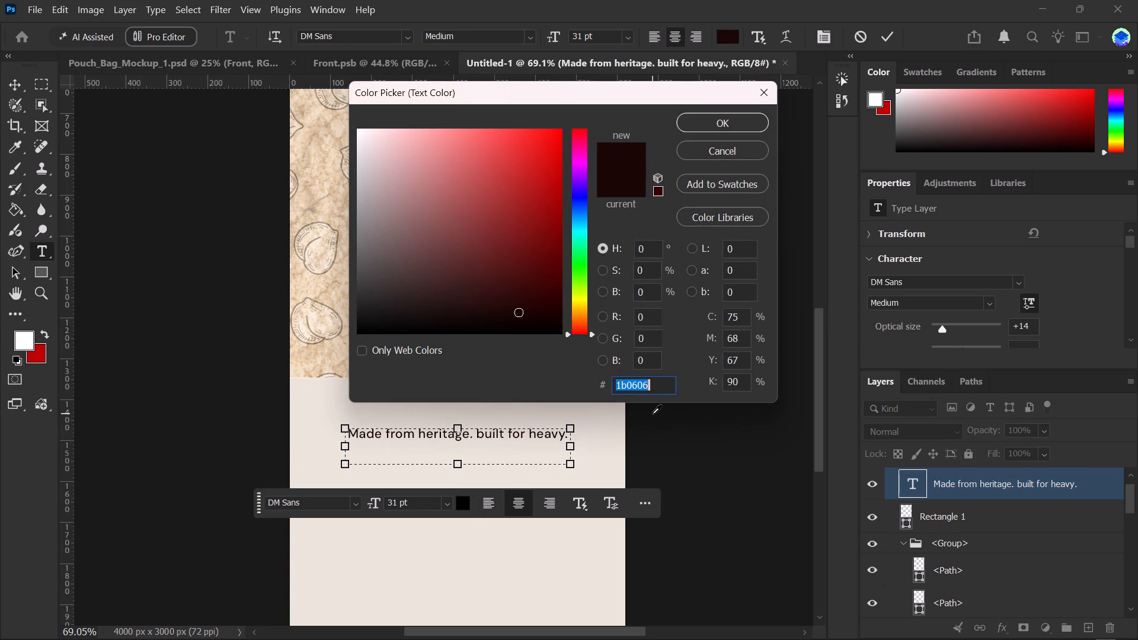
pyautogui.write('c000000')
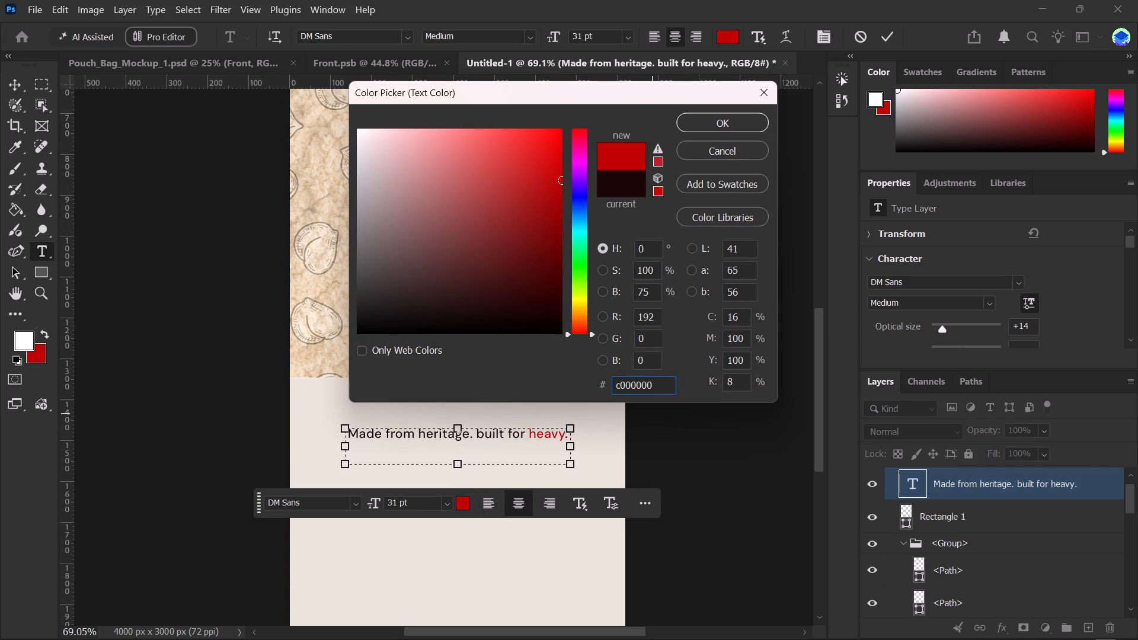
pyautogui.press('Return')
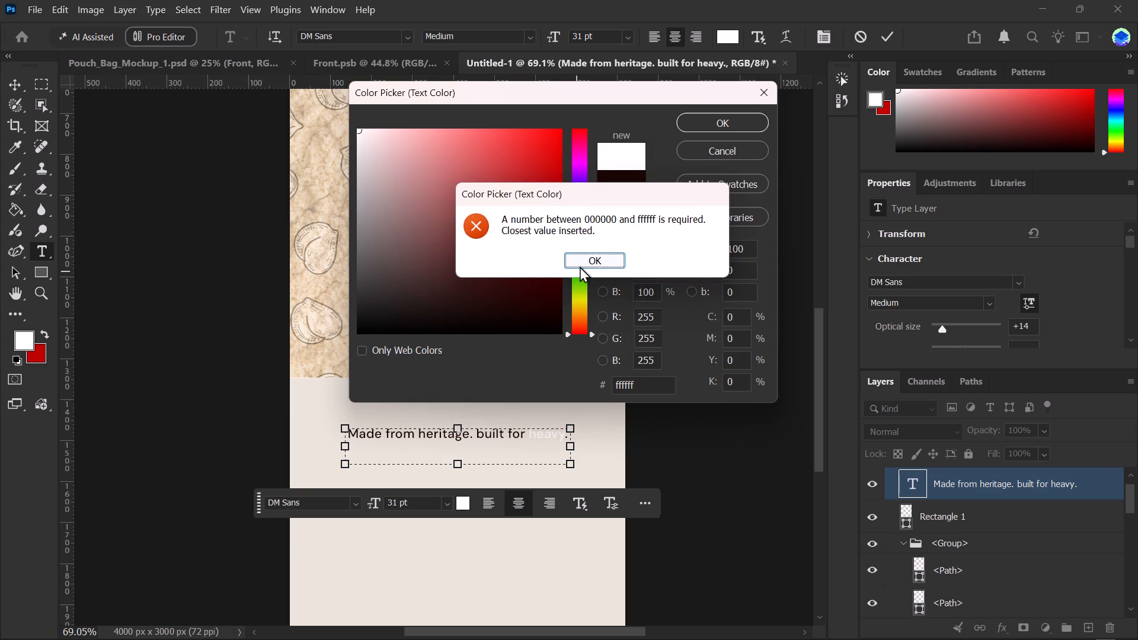
pyautogui.click(580, 266)
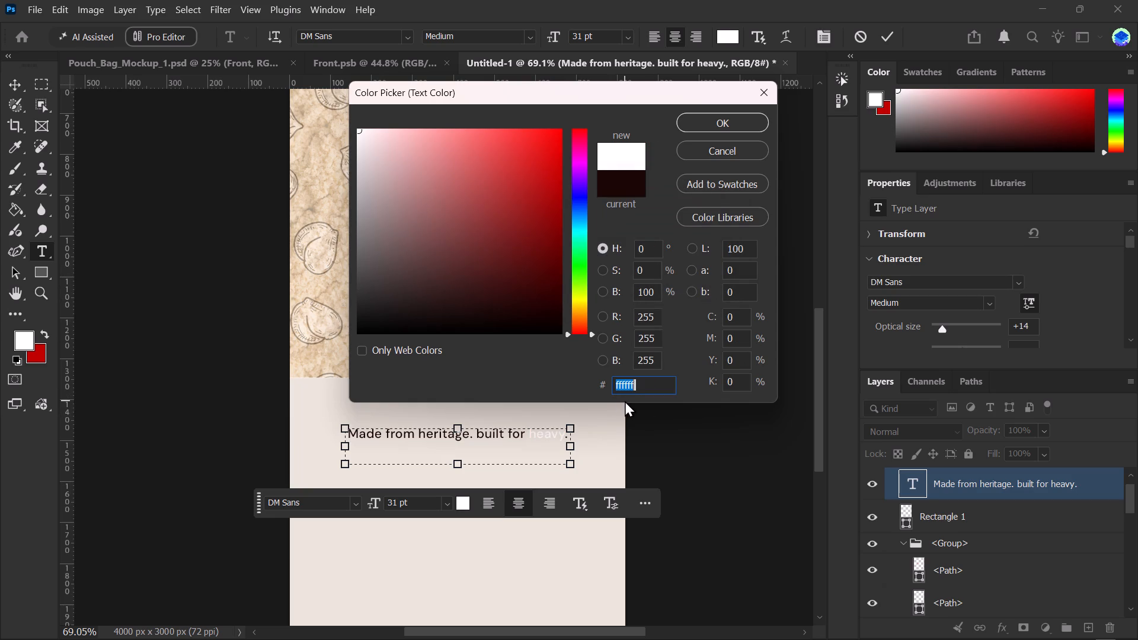
pyautogui.press('BackSpace')
pyautogui.write('c00000')
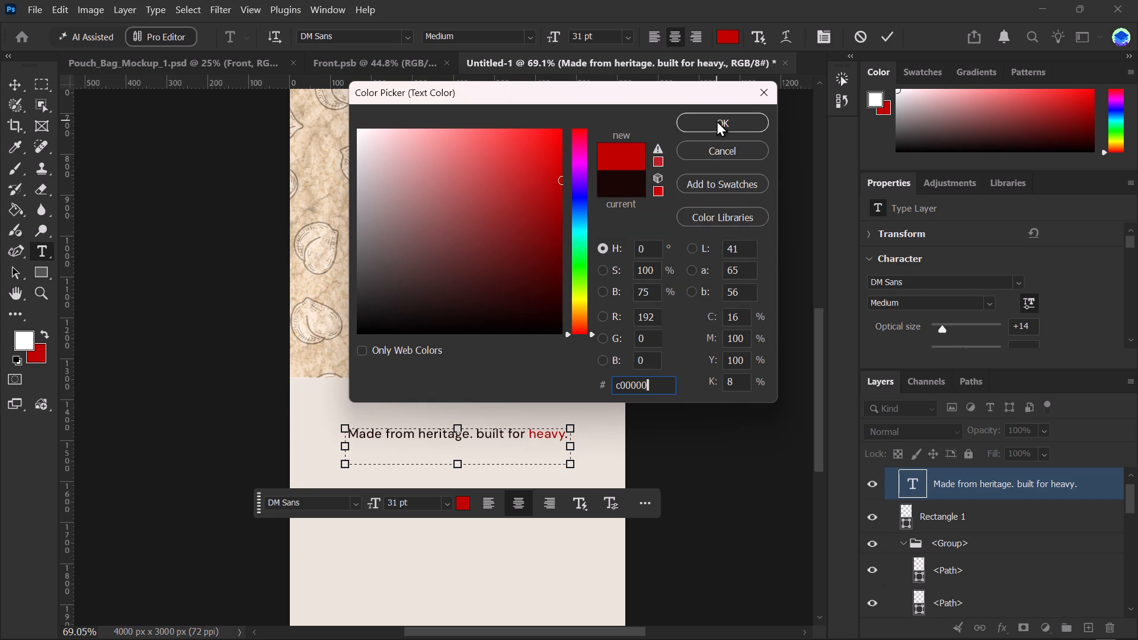
pyautogui.click(717, 120)
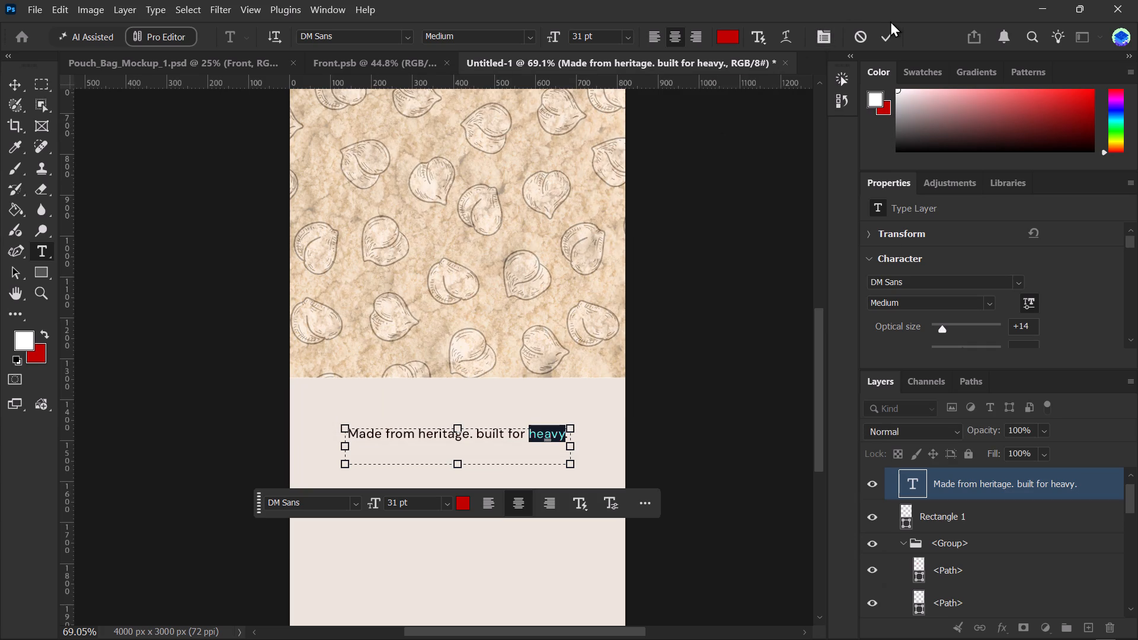
pyautogui.click(890, 30)
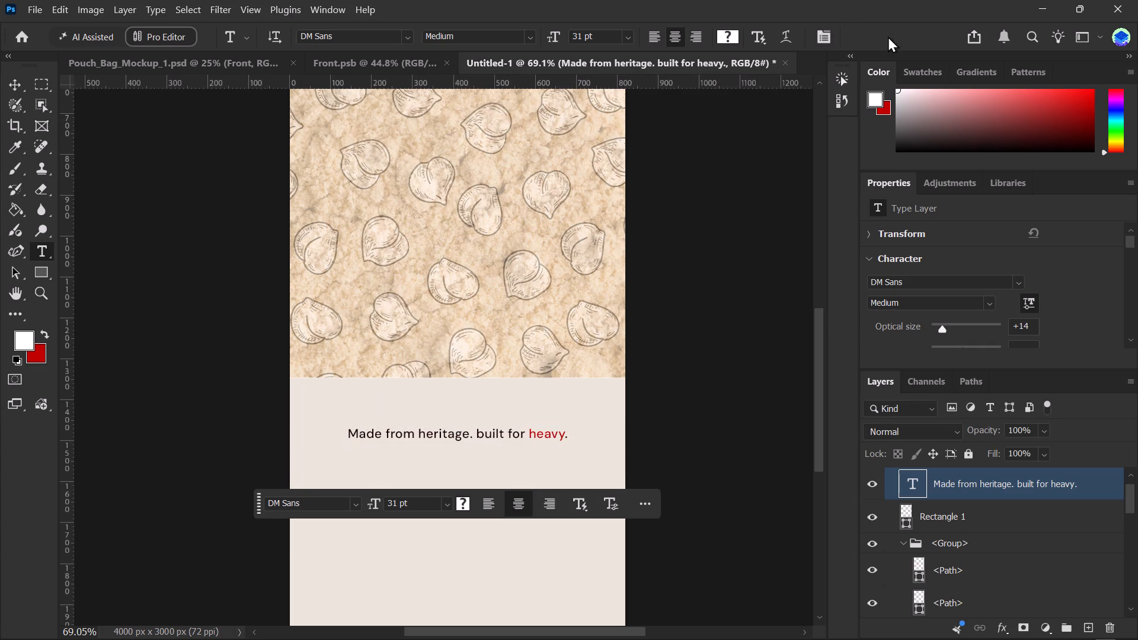
# Move the tagline from the pale lower panel up to just beneath the red GARJ wordmark.
pyautogui.click(15, 84)
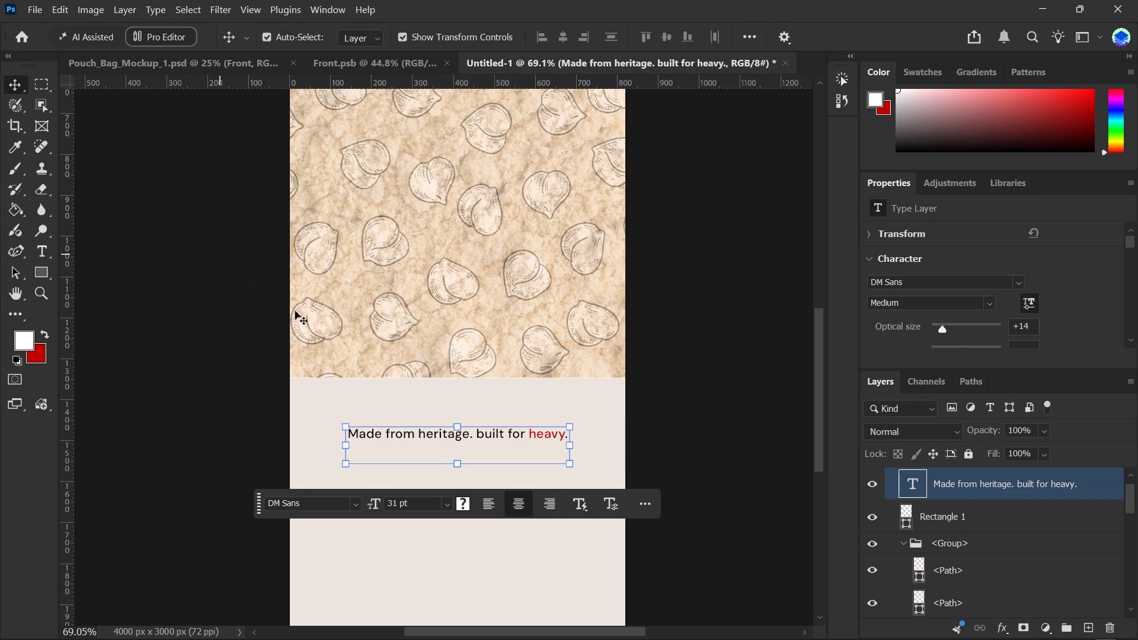
pyautogui.moveTo(530, 432); pyautogui.dragTo(519, 306)
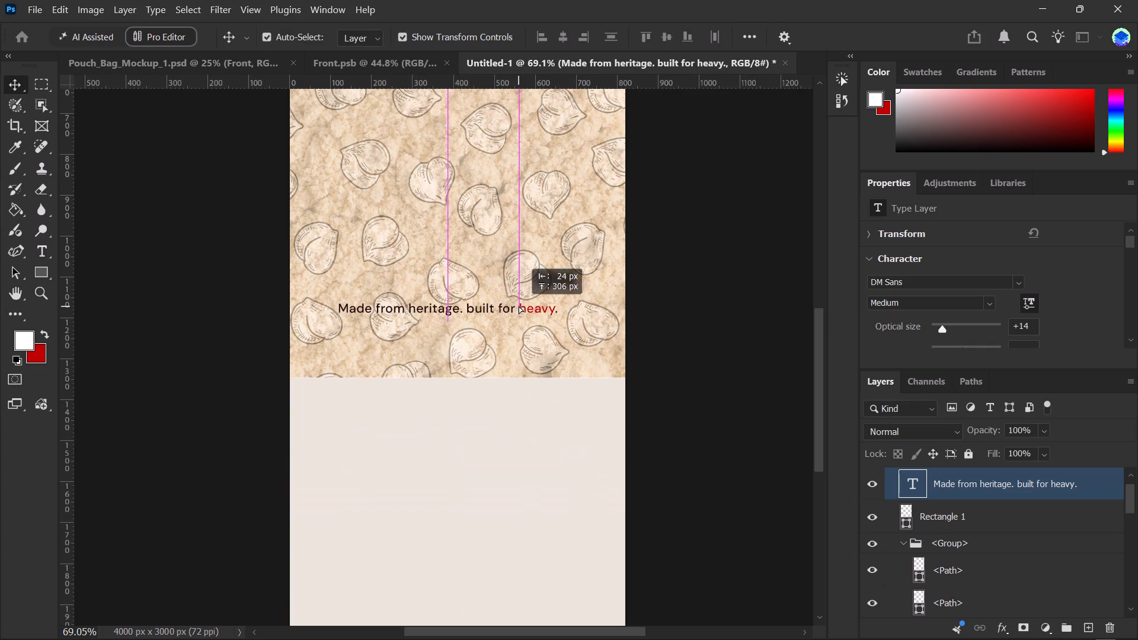
pyautogui.moveTo(519, 306); pyautogui.dragTo(525, 274)
pyautogui.keyDown('alt'); pyautogui.scroll(-3, 526, 278); pyautogui.keyUp('alt')
pyautogui.press('space')
pyautogui.press('space')
pyautogui.press('space')
pyautogui.press('space')
pyautogui.press('space')
pyautogui.press('space')
pyautogui.press('space')
pyautogui.press('space')
pyautogui.press('space')
pyautogui.press('space')
pyautogui.press('space')
pyautogui.press('space')
pyautogui.moveTo(551, 178); pyautogui.dragTo(494, 369)
pyautogui.moveTo(460, 471); pyautogui.dragTo(466, 302)
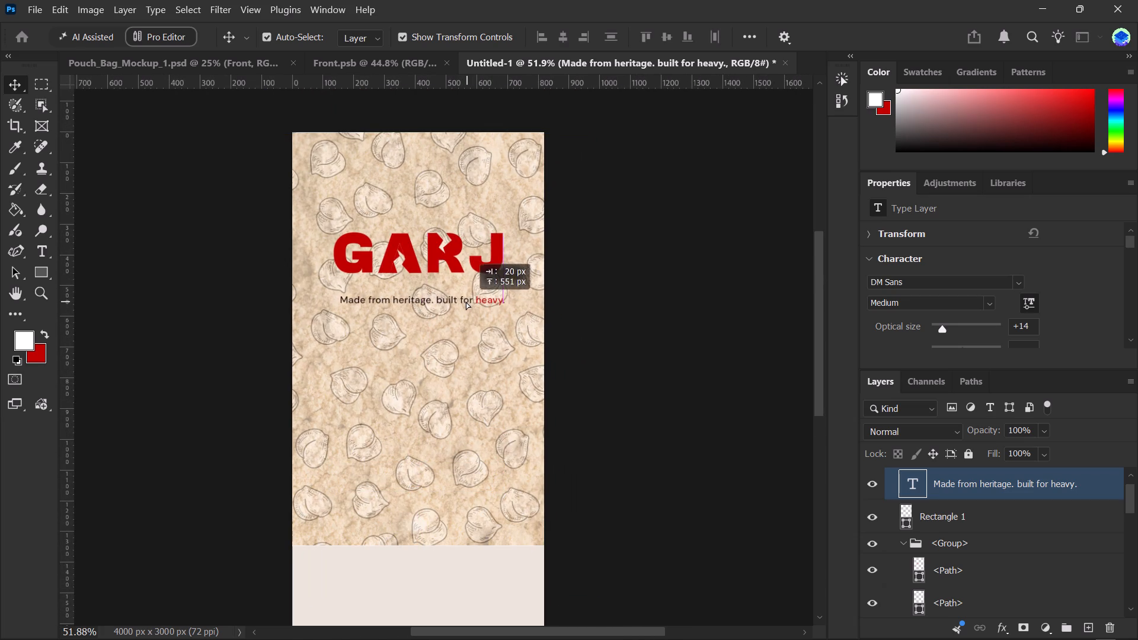
pyautogui.moveTo(466, 302); pyautogui.dragTo(466, 283)
pyautogui.click(679, 300)
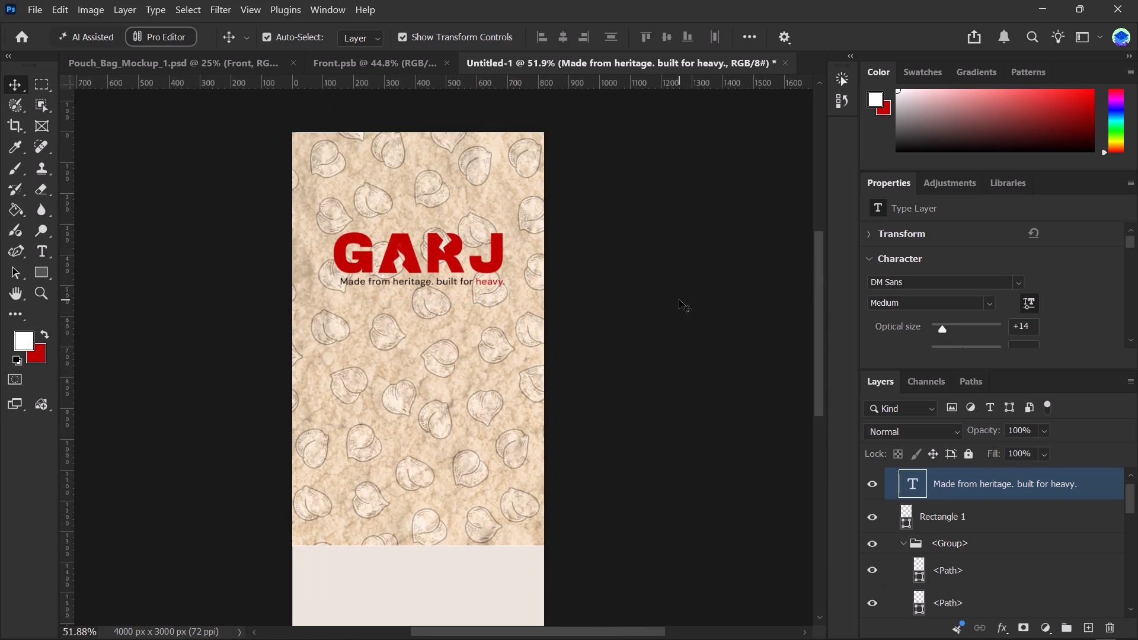
# Fine-tune the tagline's position close below the GARJ wordmark, nudging it left to line up with the wordmark's edges.
pyautogui.keyDown('alt'); pyautogui.scroll(5, 520, 278); pyautogui.keyUp('alt')
pyautogui.press('space')
pyautogui.press('space')
pyautogui.press('space')
pyautogui.press('space')
pyautogui.press('space')
pyautogui.press('space')
pyautogui.press('space')
pyautogui.press('space')
pyautogui.moveTo(404, 360); pyautogui.dragTo(427, 299)
pyautogui.moveTo(461, 219); pyautogui.dragTo(461, 233)
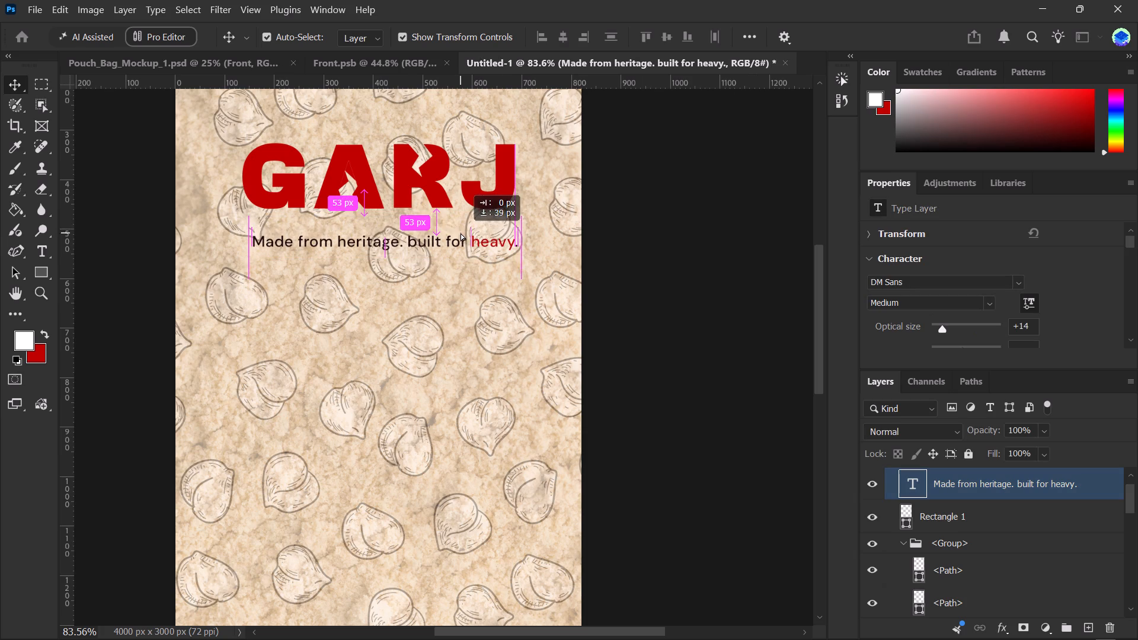
pyautogui.moveTo(461, 233); pyautogui.dragTo(462, 226)
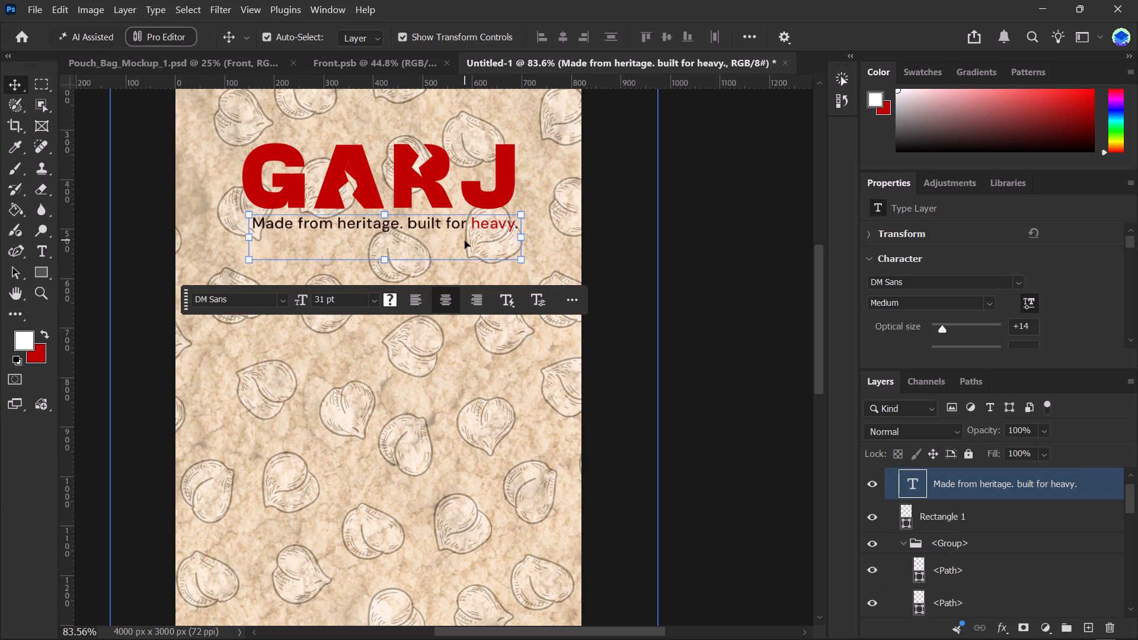
pyautogui.press('Left')
pyautogui.press('Left')
pyautogui.press('Left')
pyautogui.press('Left')
pyautogui.press('Left')
pyautogui.press('Left')
pyautogui.press('Left')
pyautogui.press('Left')
pyautogui.press('Left')
pyautogui.press('Left')
pyautogui.press('Left')
pyautogui.press('Left')
pyautogui.press('Left')
pyautogui.press('Left')
pyautogui.press('Left')
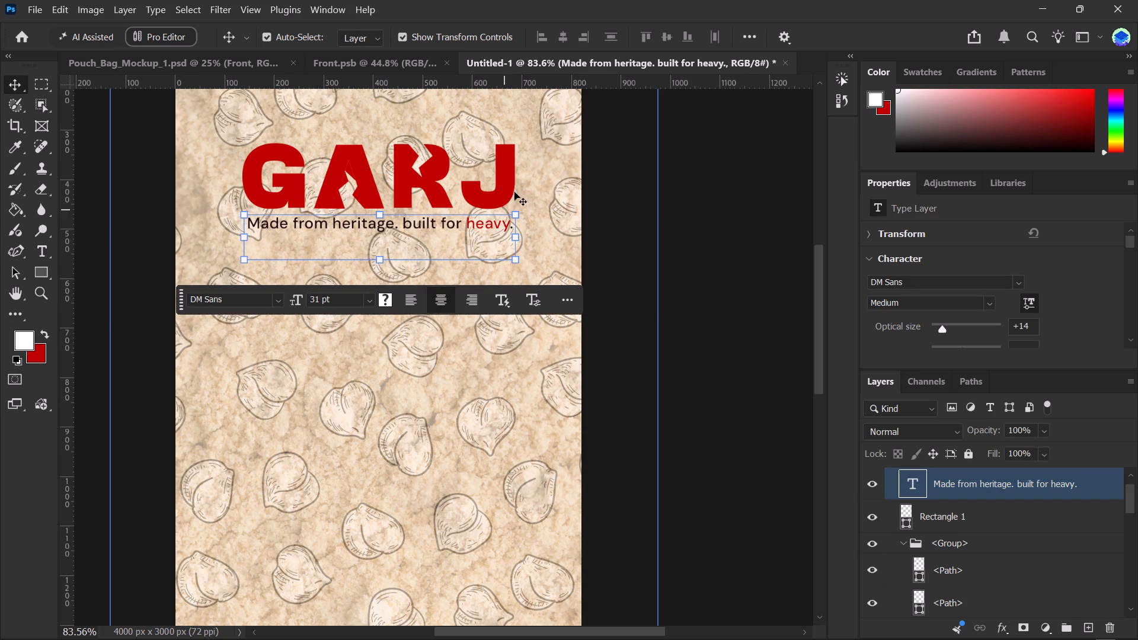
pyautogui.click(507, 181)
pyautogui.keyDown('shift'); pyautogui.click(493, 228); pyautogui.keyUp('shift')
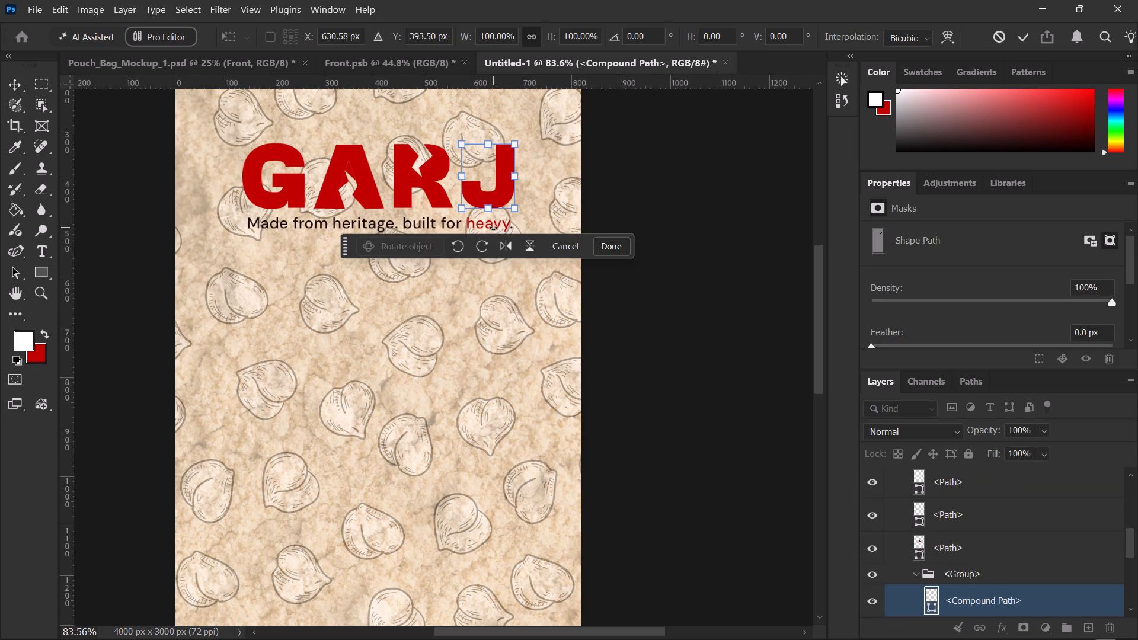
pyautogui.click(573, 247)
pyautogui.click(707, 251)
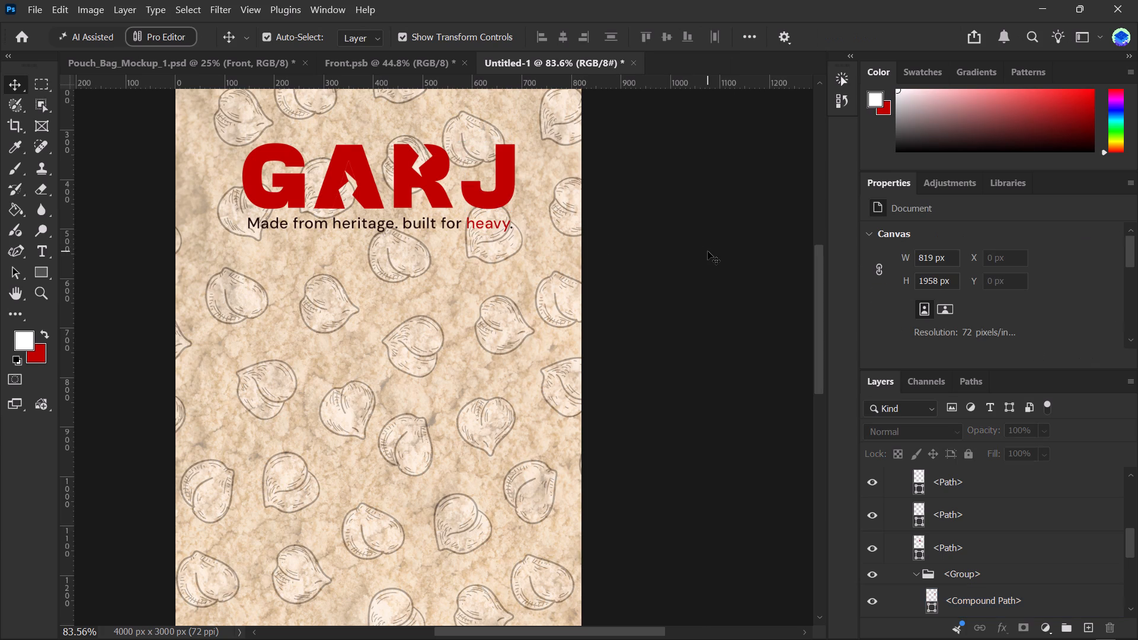
# Review the overall pouch front layout with the wordmark, tagline, chickpea background and pale lower panel.
pyautogui.keyDown('alt'); pyautogui.scroll(-4, 660, 235); pyautogui.keyUp('alt')
pyautogui.press('space')
pyautogui.press('space')
pyautogui.press('space')
pyautogui.press('space')
pyautogui.press('space')
pyautogui.press('space')
pyautogui.press('space')
pyautogui.press('space')
pyautogui.press('space')
pyautogui.press('space')
pyautogui.moveTo(549, 251); pyautogui.dragTo(568, 233)
pyautogui.keyDown('alt'); pyautogui.scroll(-2, 568, 229); pyautogui.keyUp('alt')
pyautogui.press('space')
pyautogui.press('space')
pyautogui.press('space')
pyautogui.press('space')
pyautogui.press('space')
pyautogui.press('space')
pyautogui.press('space')
pyautogui.press('space')
pyautogui.press('space')
pyautogui.press('space')
pyautogui.press('space')
pyautogui.press('space')
pyautogui.press('space')
pyautogui.press('space')
pyautogui.press('space')
pyautogui.press('space')
pyautogui.press('space')
pyautogui.press('space')
pyautogui.press('space')
pyautogui.press('space')
pyautogui.moveTo(525, 287); pyautogui.dragTo(525, 273)
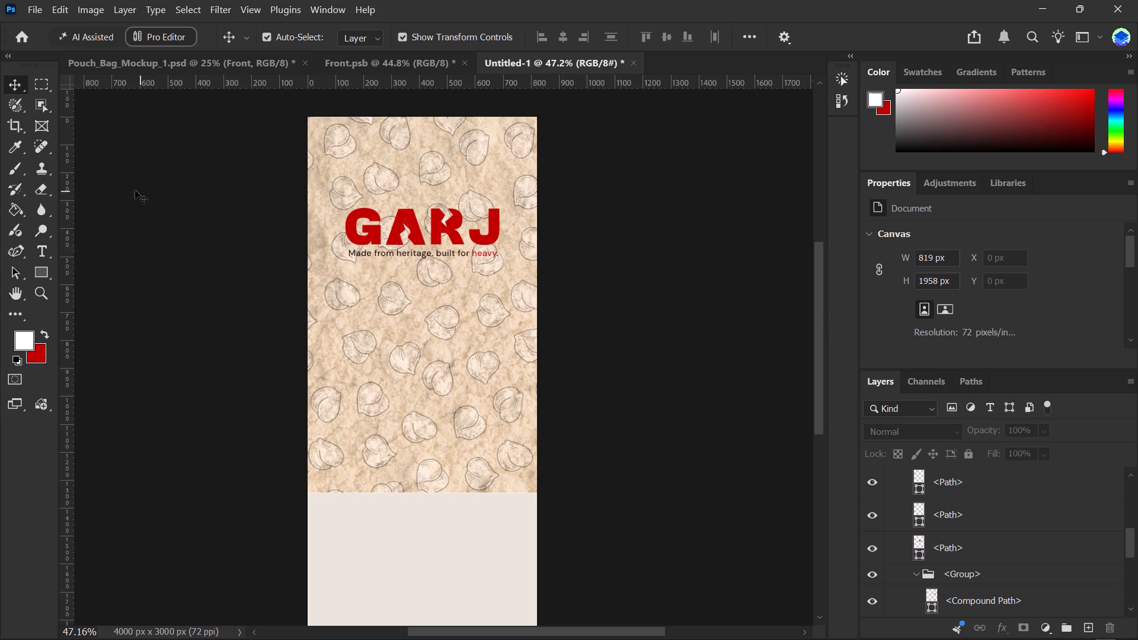
# Activate the Brush tool and select the Group 1 layer group.
pyautogui.click(16, 172)
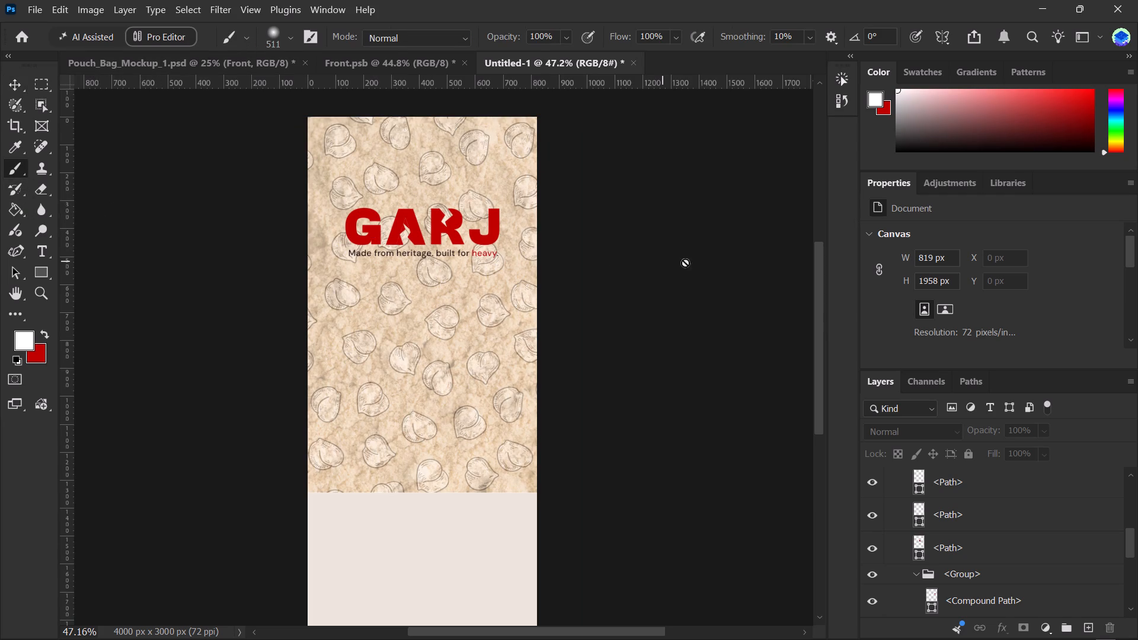
pyautogui.click(1051, 488)
pyautogui.scroll(15, 1030, 513)
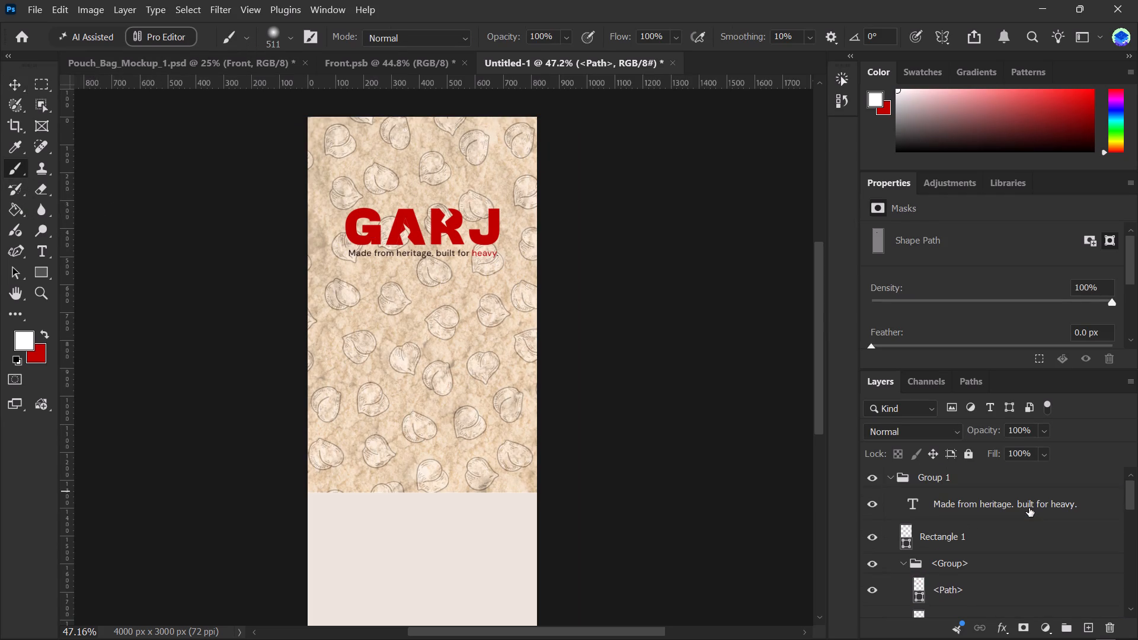